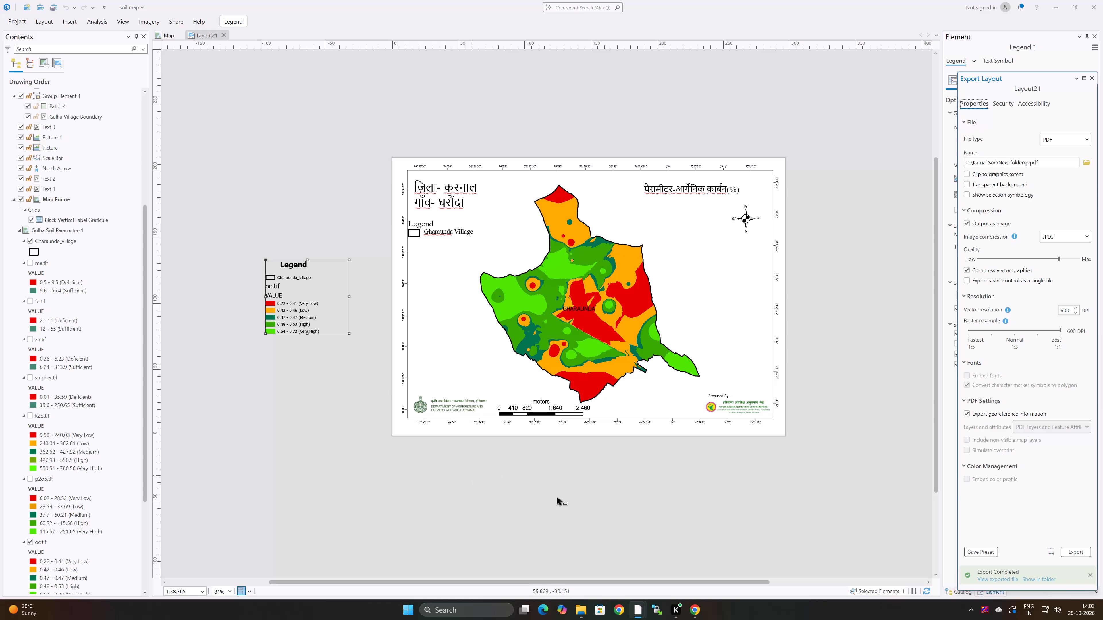
Convert the organic carbon (oc.tif) legend beside the layout page to graphics.
scroll(585, 257, "up", 3)
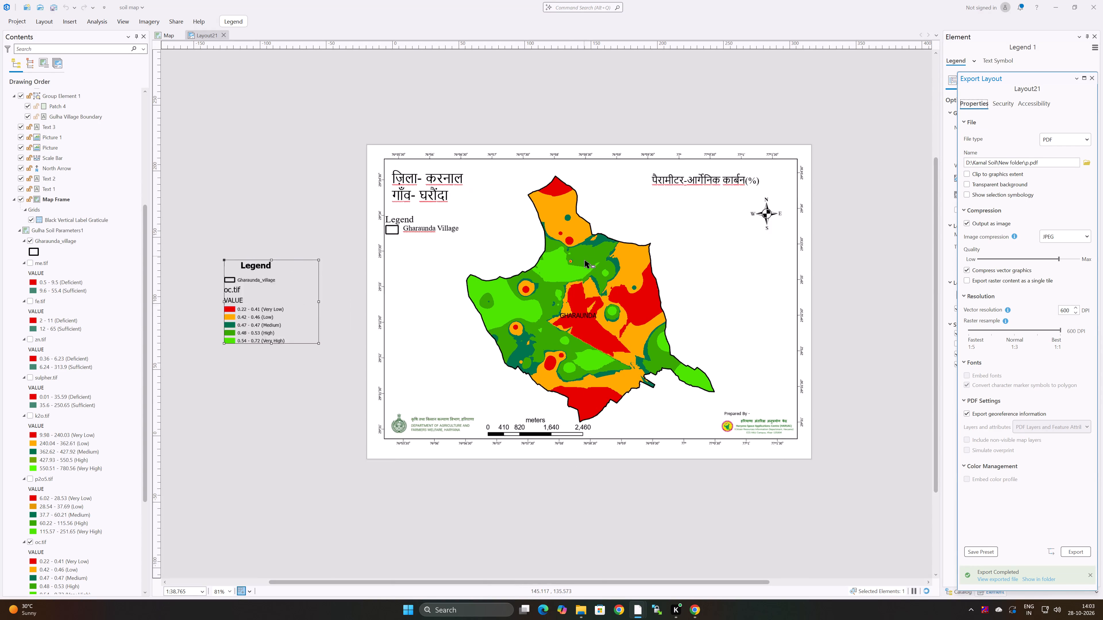
scroll(438, 364, "down", 3)
middle_click_drag(422, 366, 589, 306)
scroll(529, 359, "up", 1)
middle_click_drag(404, 349, 545, 340)
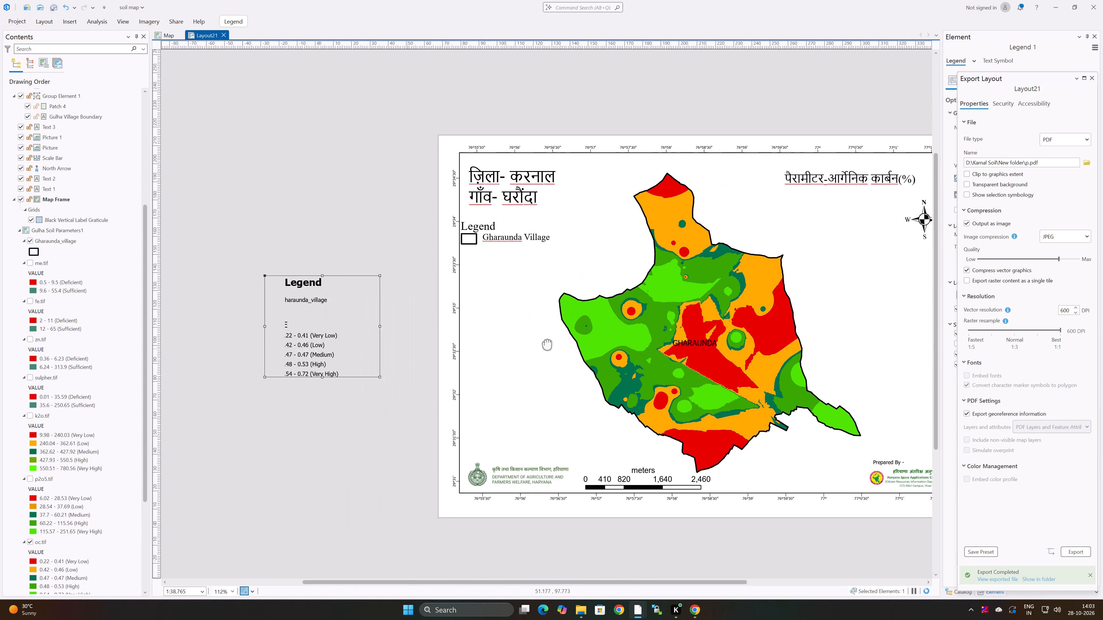
middle_click_drag(545, 340, 548, 340)
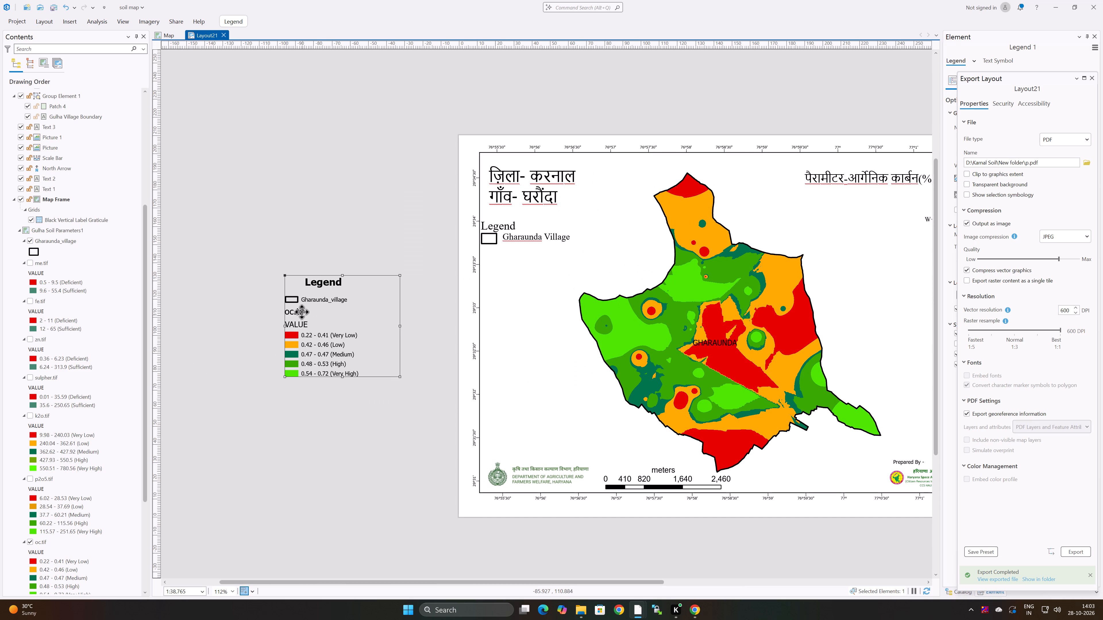
double_click(299, 312)
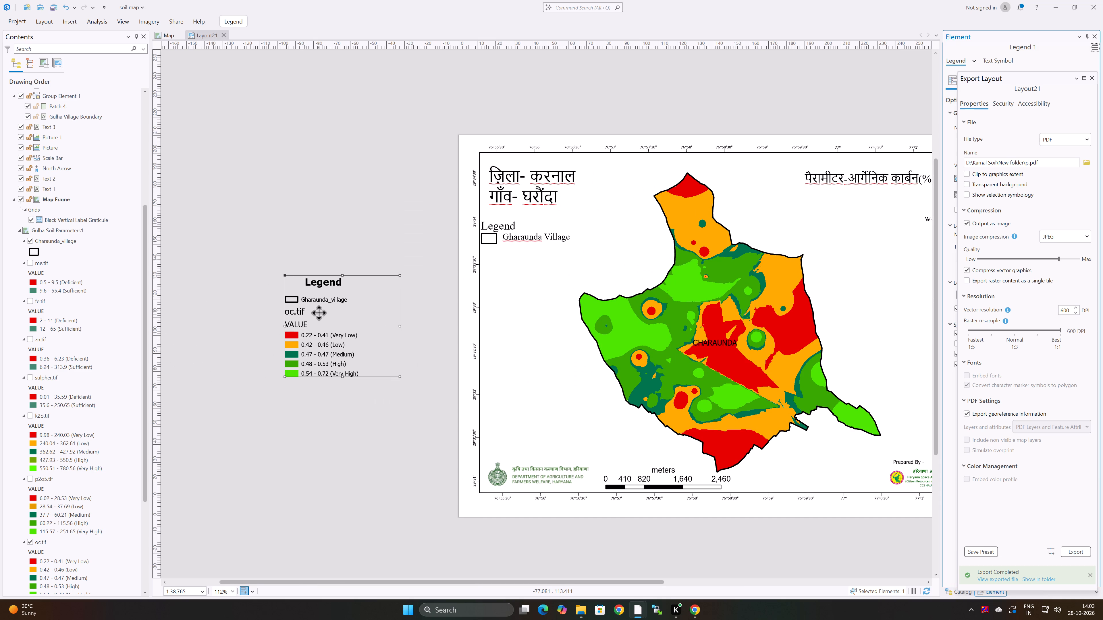
right_click(319, 313)
left_click(346, 327)
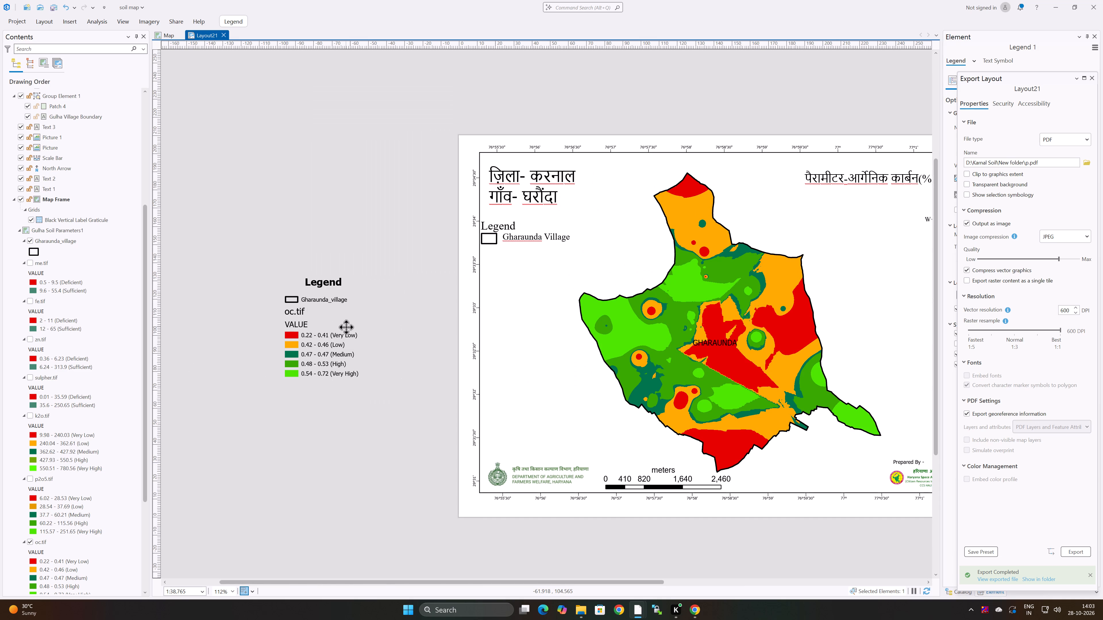
Select the Gharaunda_village text label in the legend beside the page.
left_click(306, 298)
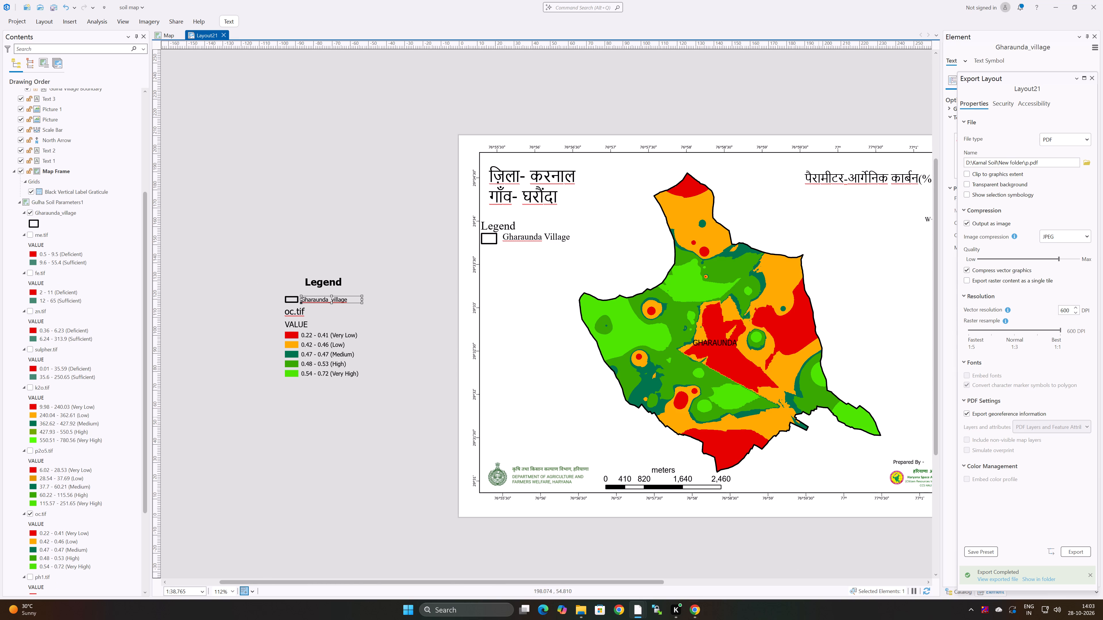
left_click(676, 605)
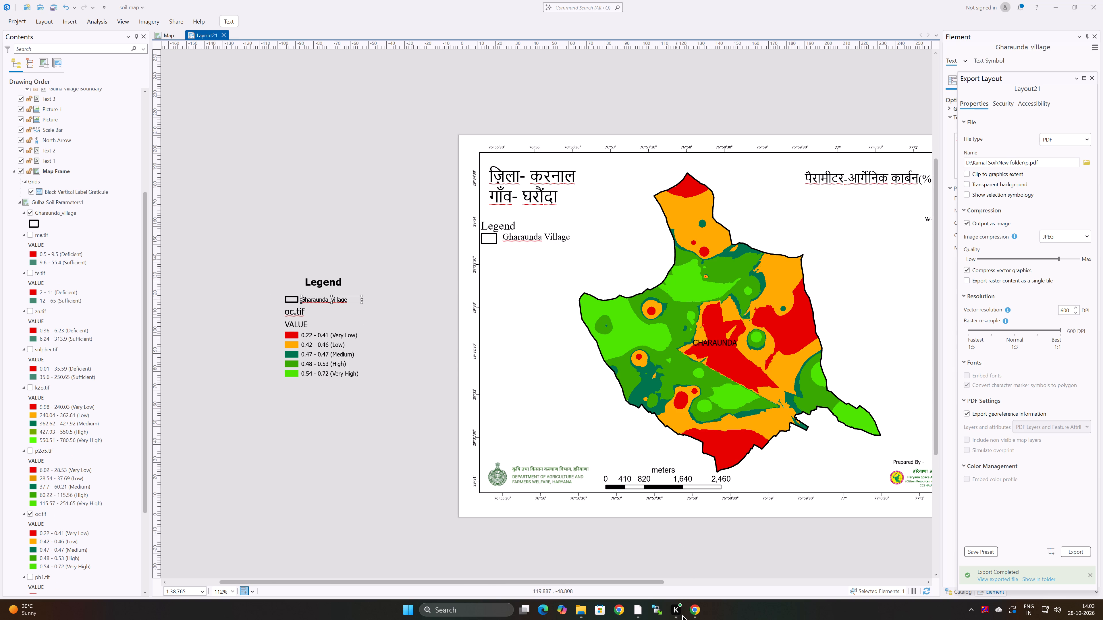
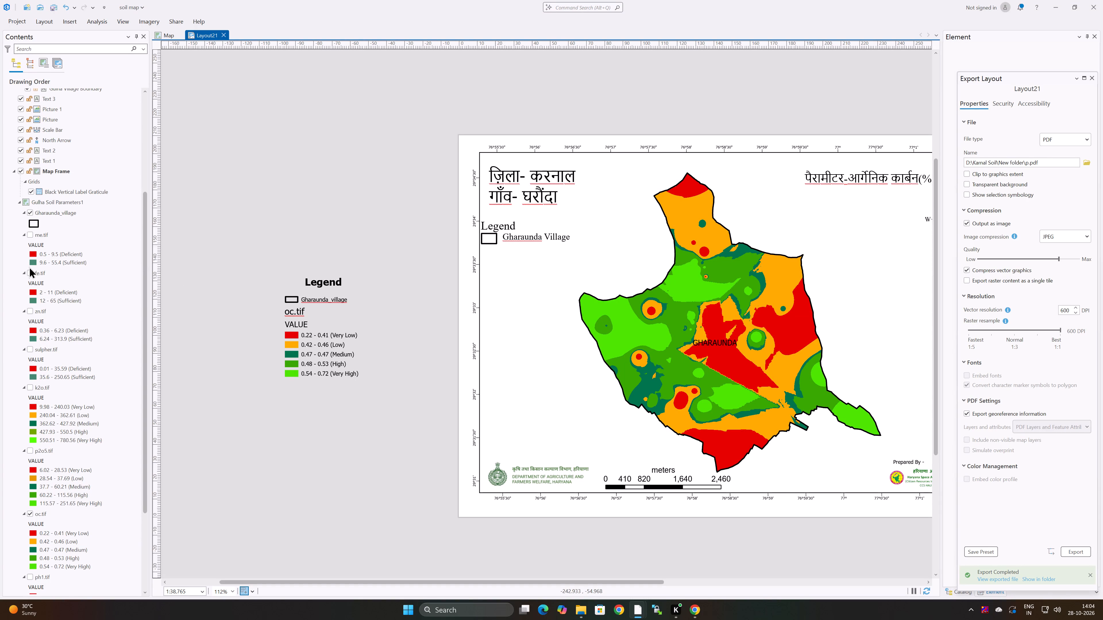
Delete the Gharaunda_village label and its outline patch from the converted legend beside the page.
left_click(333, 299)
left_click(333, 299)
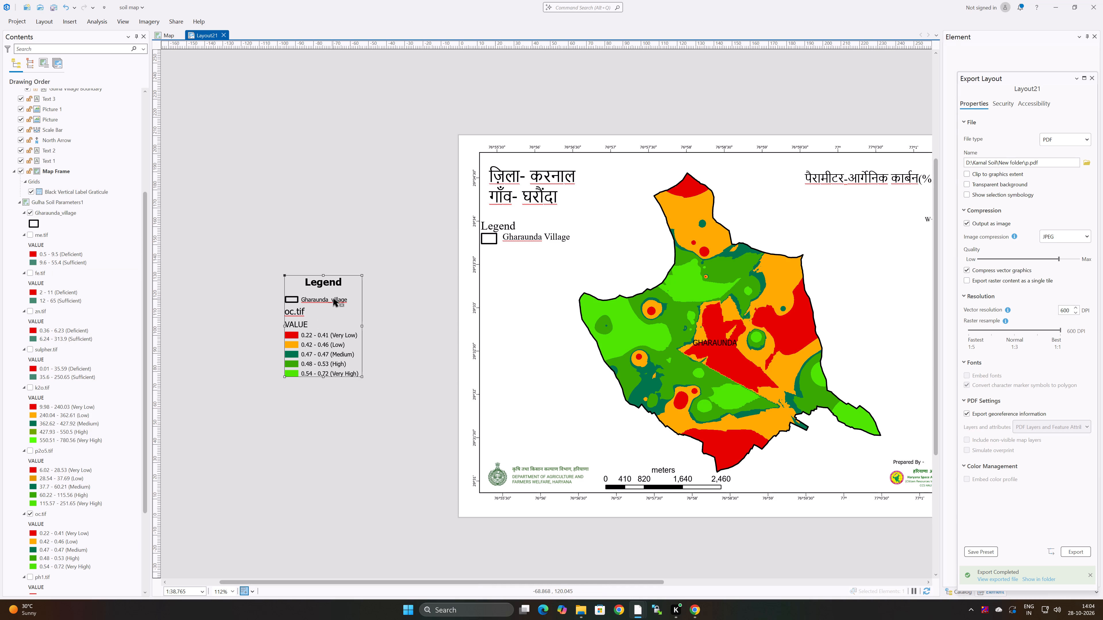
left_click(333, 299)
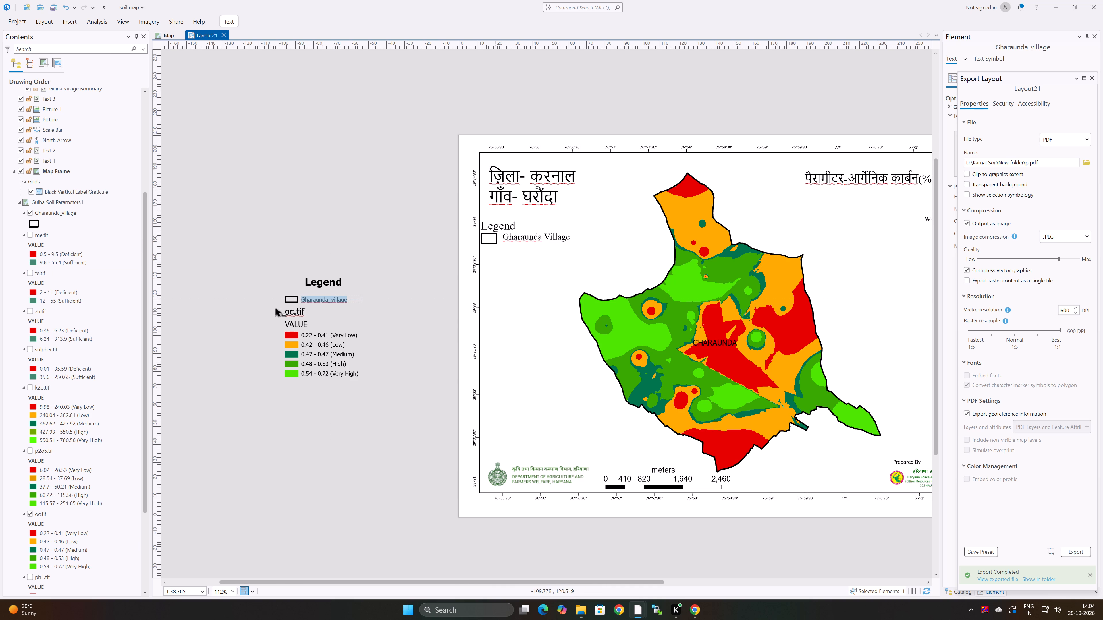
left_click(300, 300)
left_click_drag(277, 299, 347, 306)
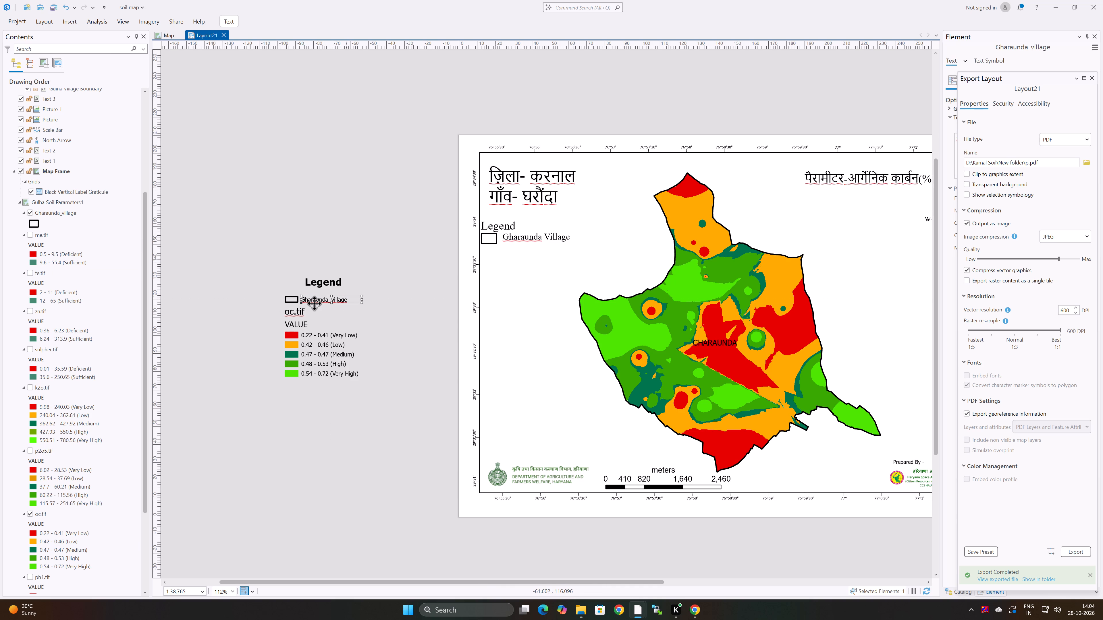
key("Delete")
left_click(286, 302)
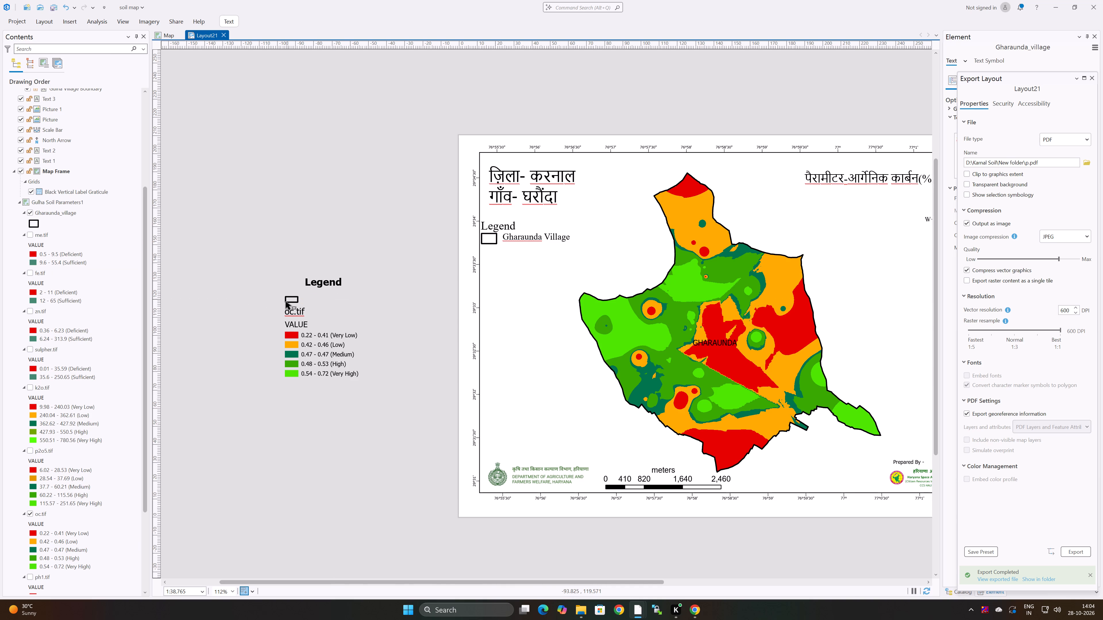
double_click(293, 301)
key("Delete")
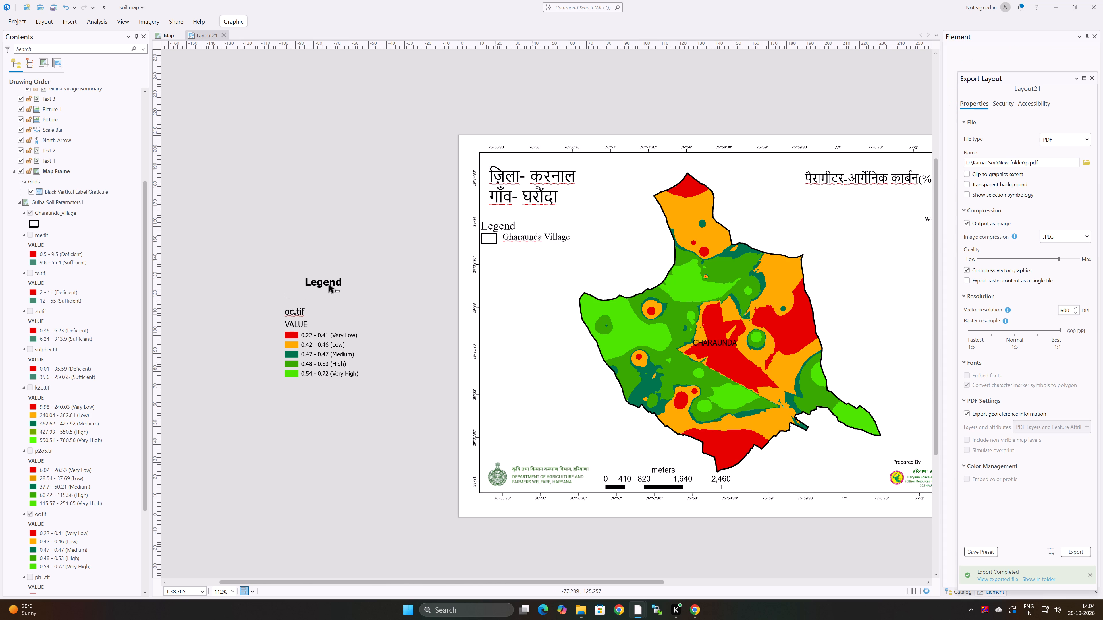
Delete the Legend title and the VALUE heading from the converted legend beside the page.
left_click_drag(330, 281, 330, 278)
left_click(330, 279)
key("Delete")
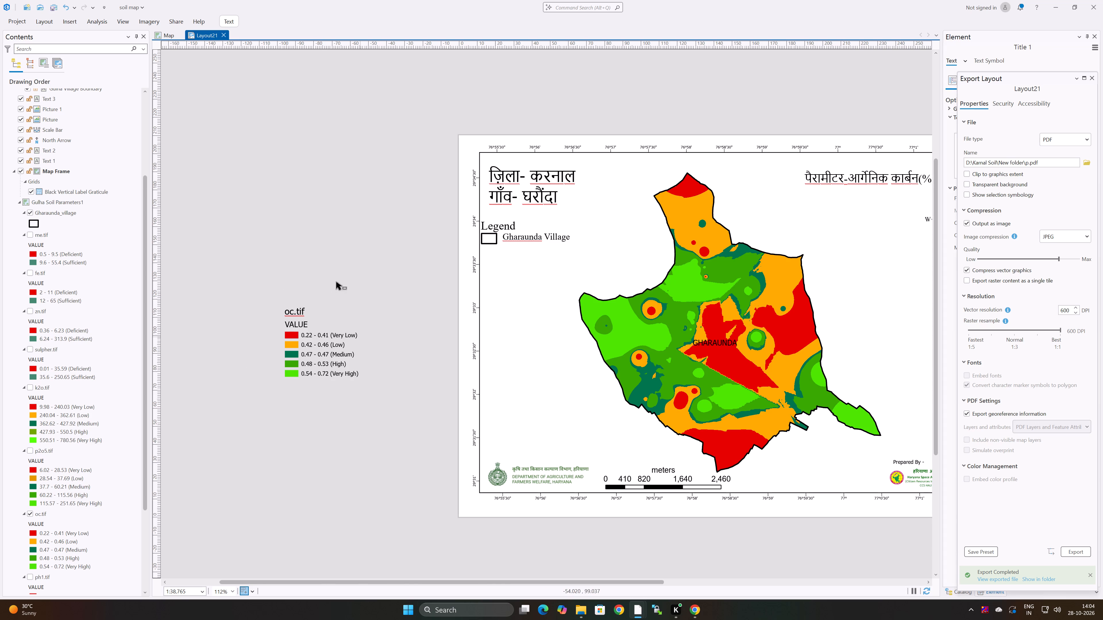
left_click(300, 321)
left_click(300, 321)
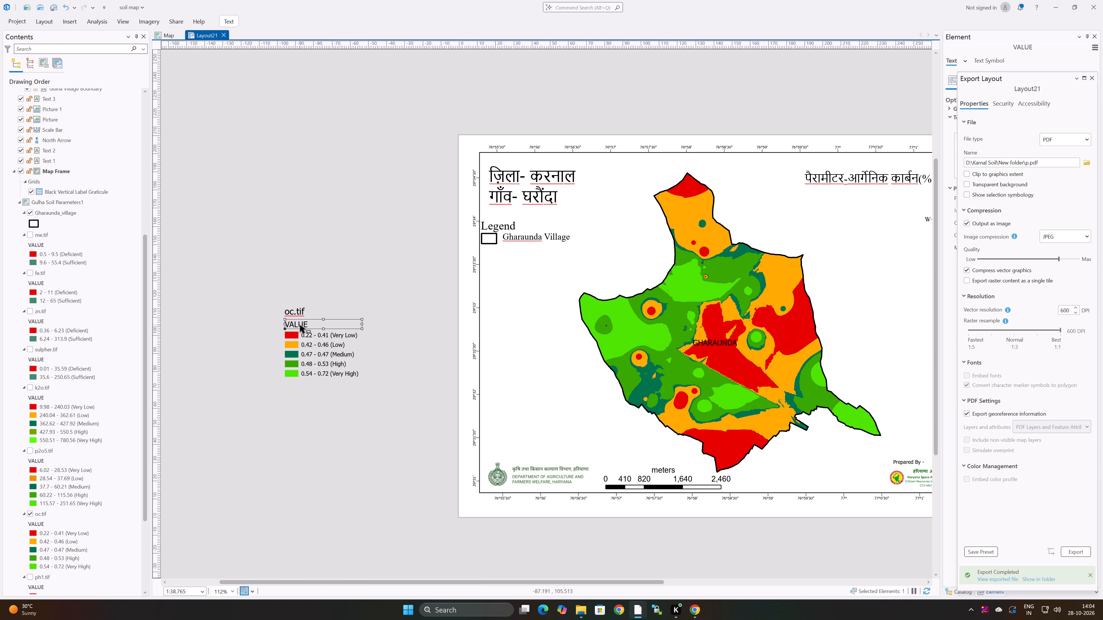
key("Delete")
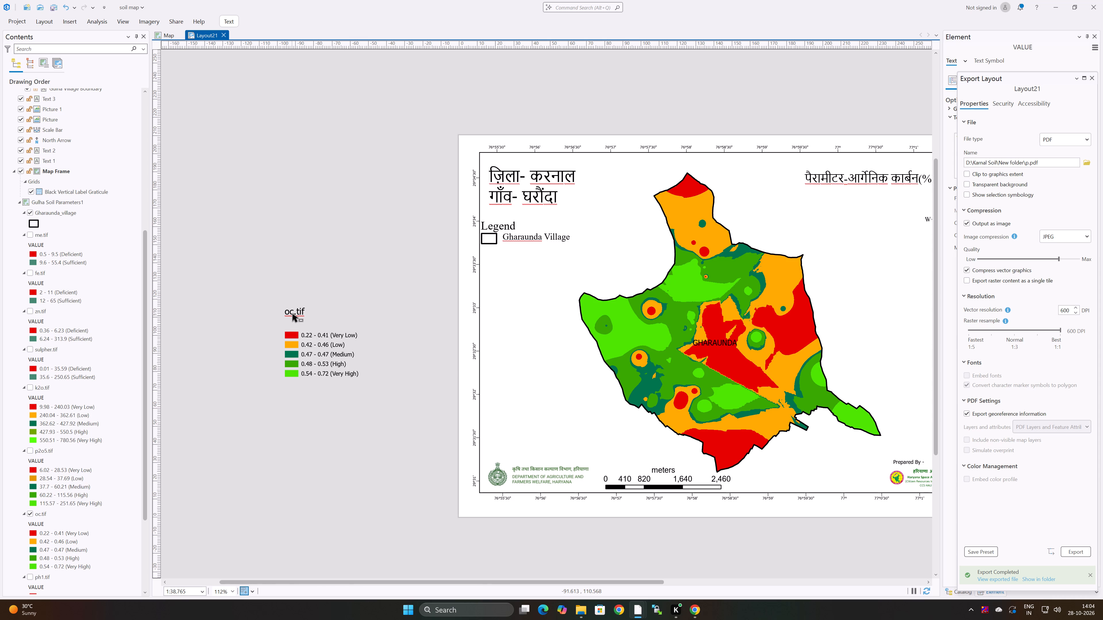
Replace the oc.tif heading text of the legend beside the page with Oc.
double_click(295, 312)
double_click(311, 312)
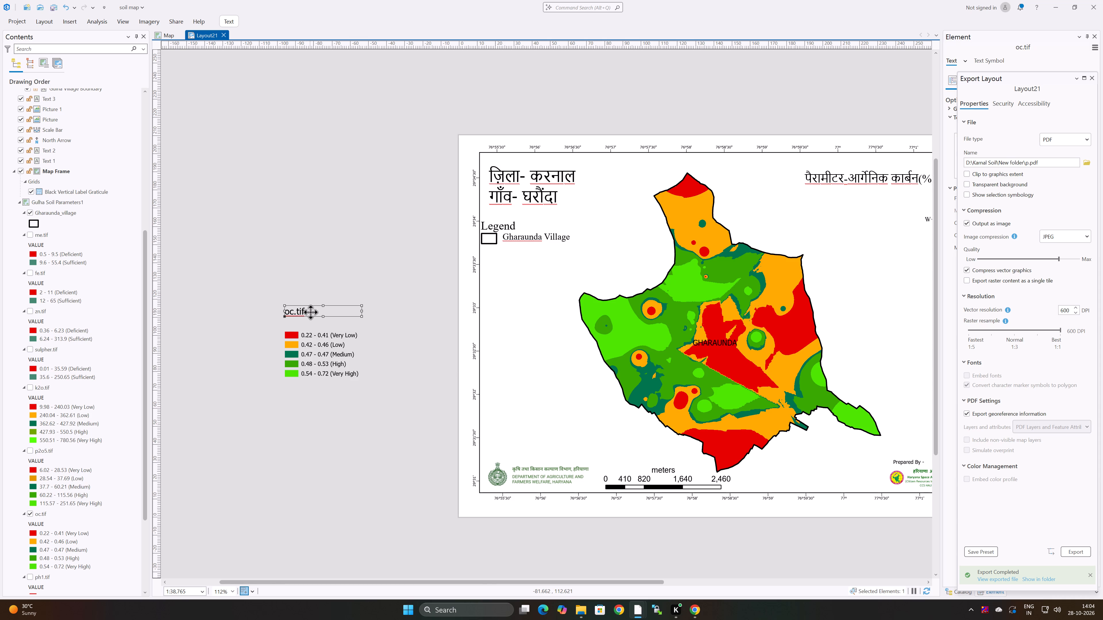
left_click(311, 312)
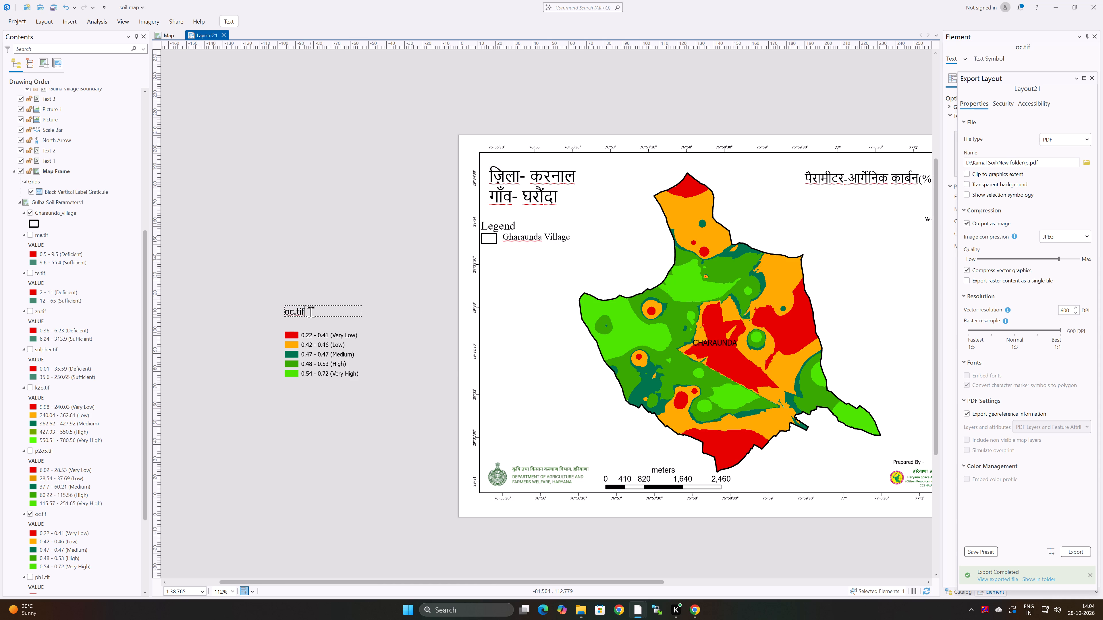
scroll(736, 316, "down", 1)
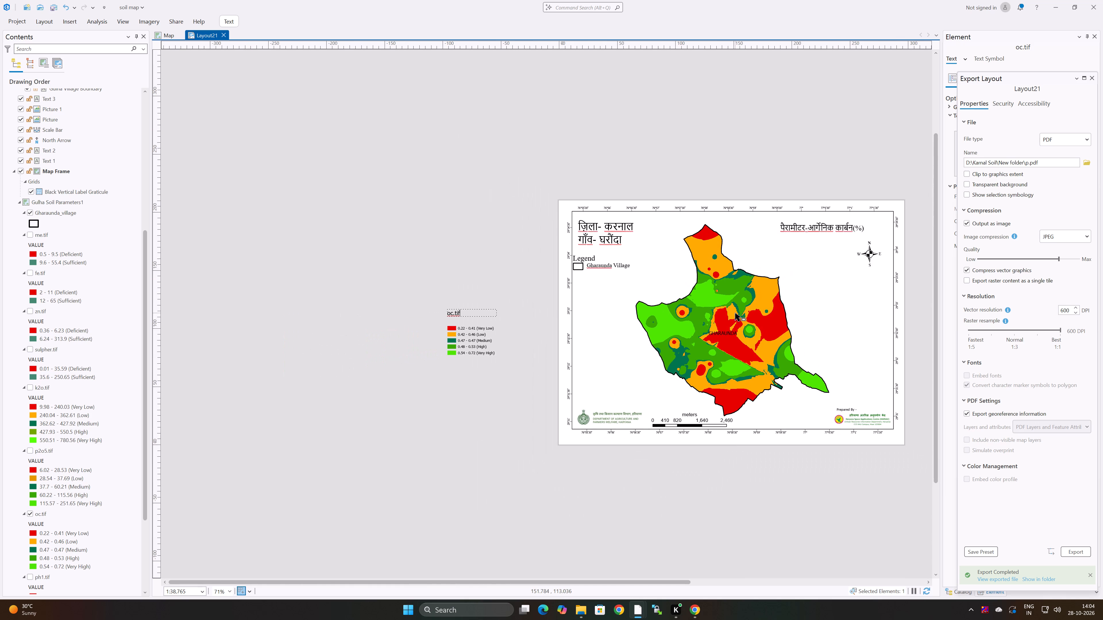
scroll(728, 308, "up", 3)
scroll(428, 310, "down", 3)
middle_click_drag(361, 315, 670, 344)
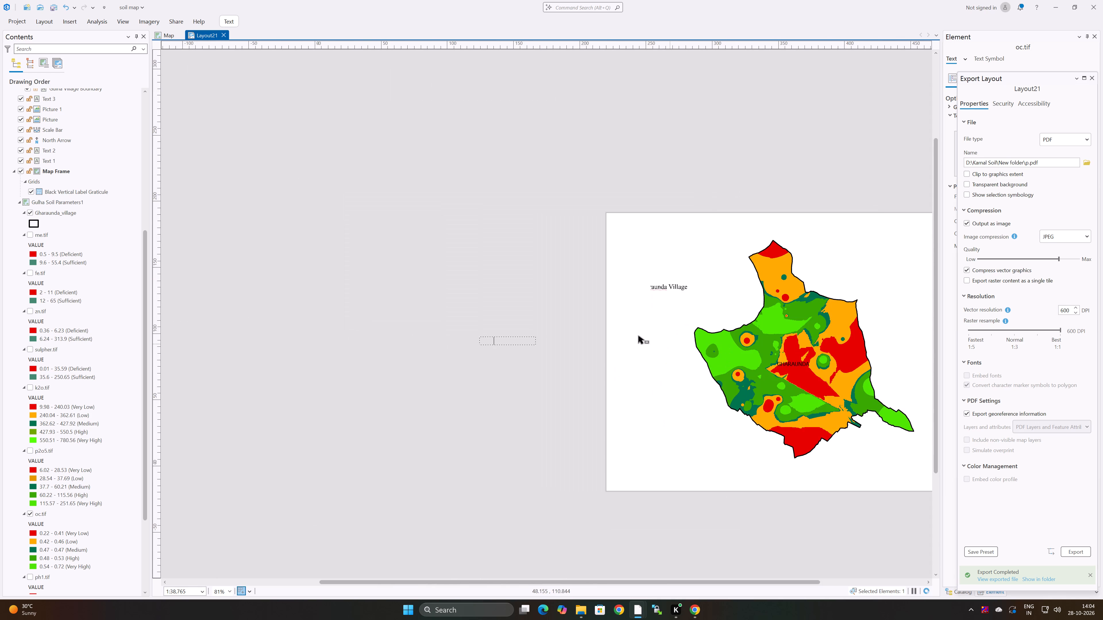
scroll(529, 326, "up", 3)
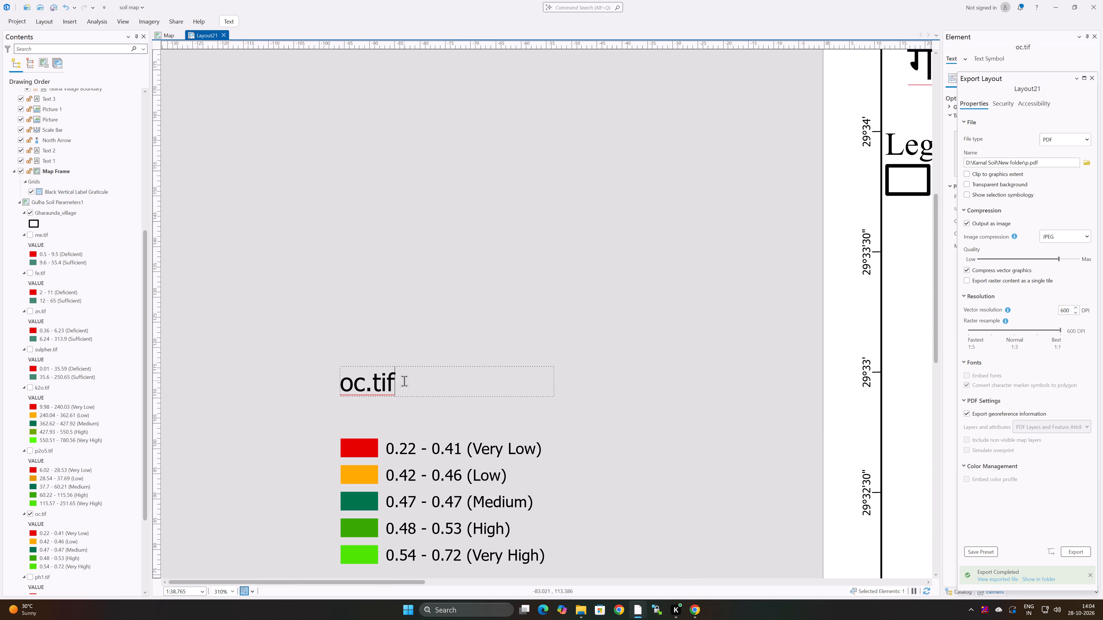
key("BackSpace")
key("BackSpace")
key("BackSpace")
key("BackSpace")
key("BackSpace")
key("BackSpace")
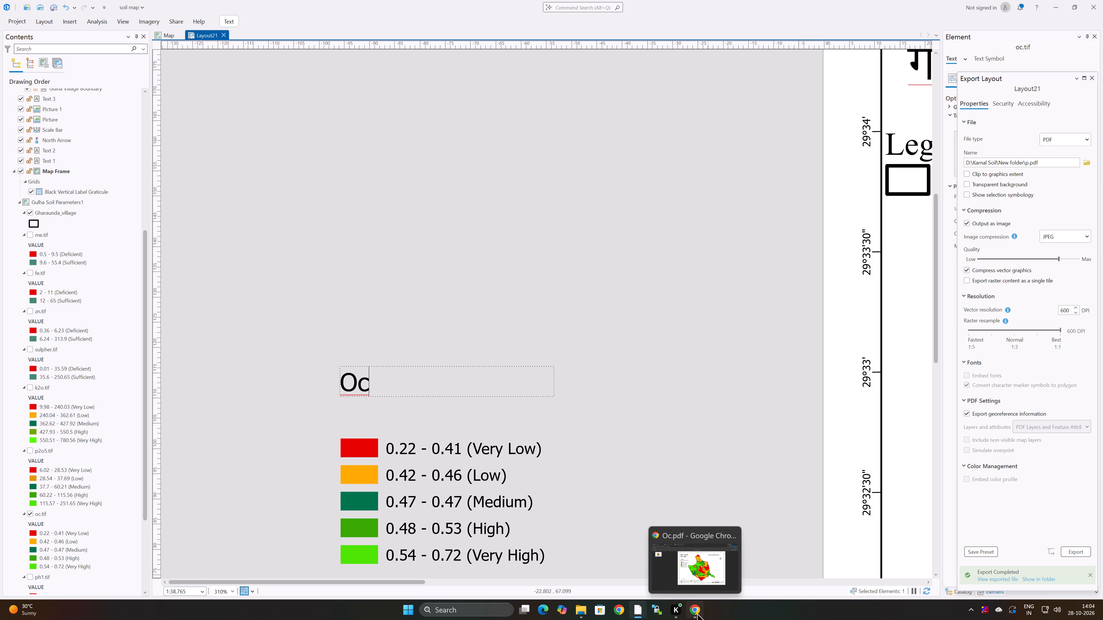
Check the legend heading in the Oc.pdf reference map in Chrome, and extend the layout's Oc heading to Oc (%).
left_click(688, 559)
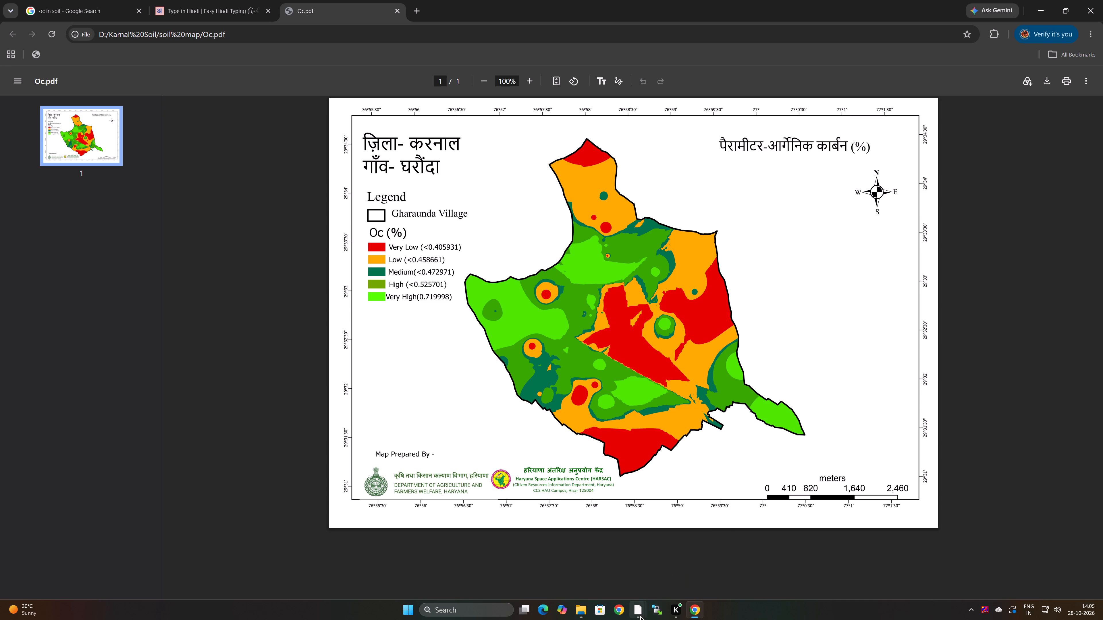
left_click(677, 559)
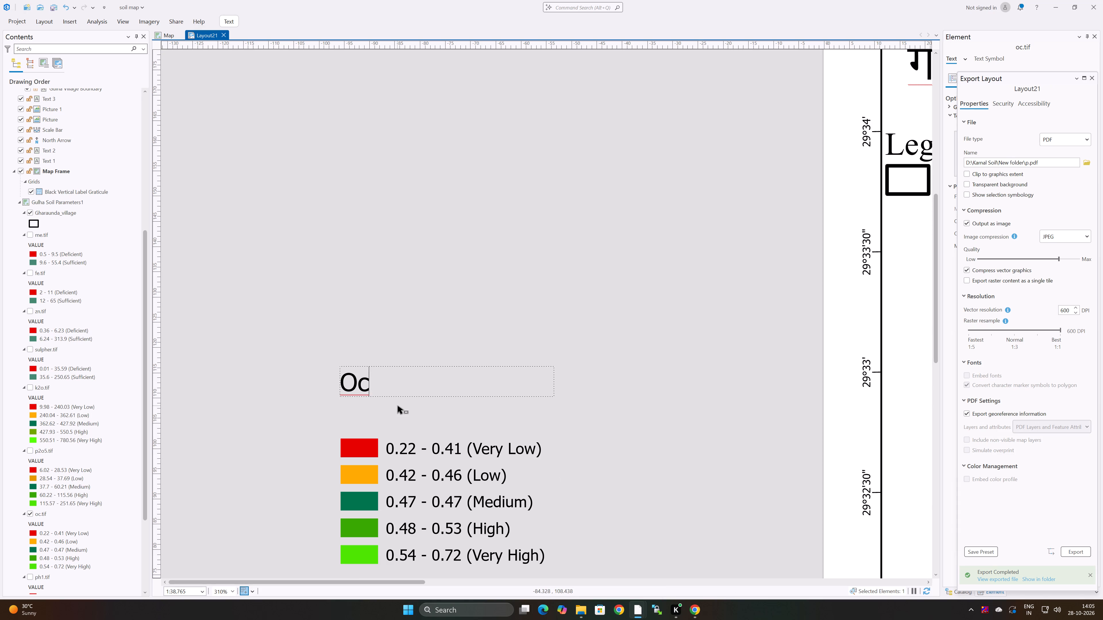
key("space")
key("shift+parenleft")
key("shift+percent")
key("shift+parenright")
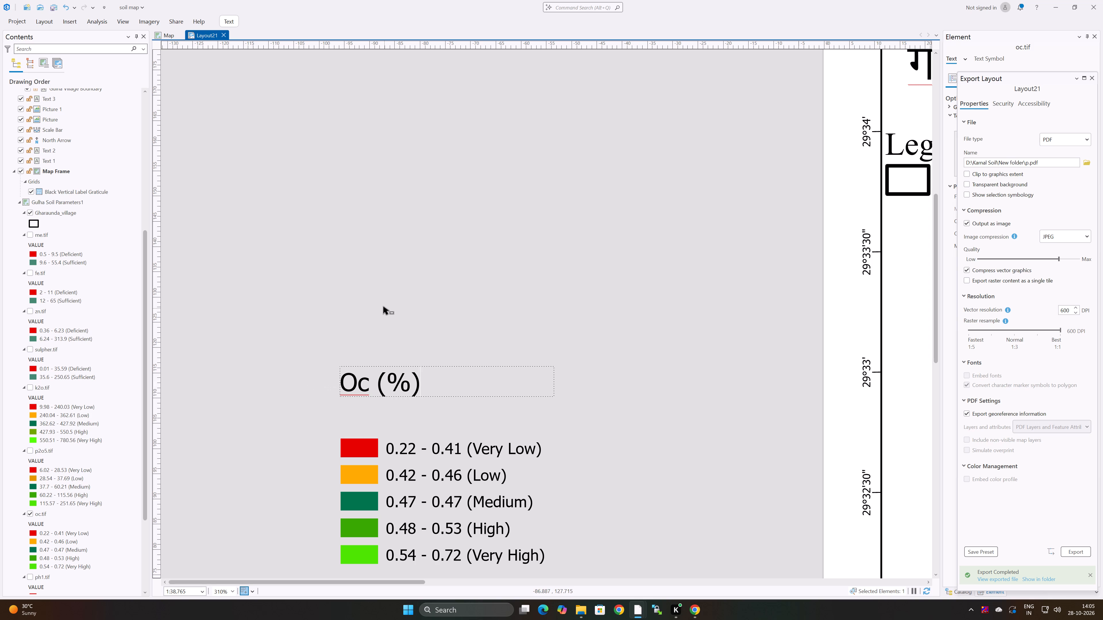
left_click(515, 300)
Move the Oc (%) heading down to sit just above the red Very Low class.
left_click_drag(417, 380, 417, 417)
left_click(417, 348)
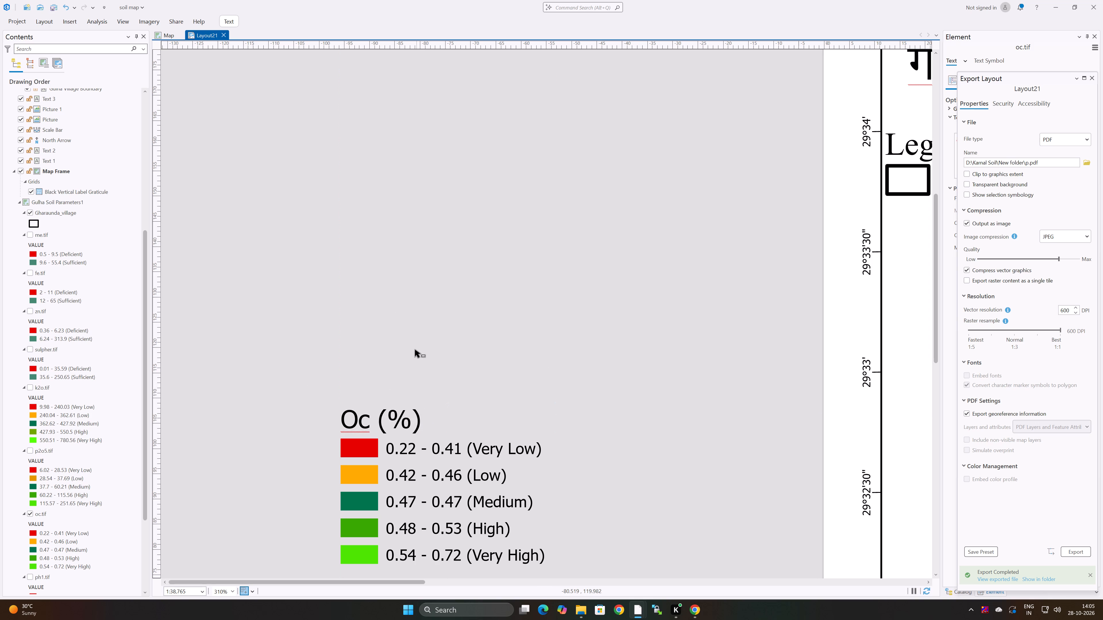
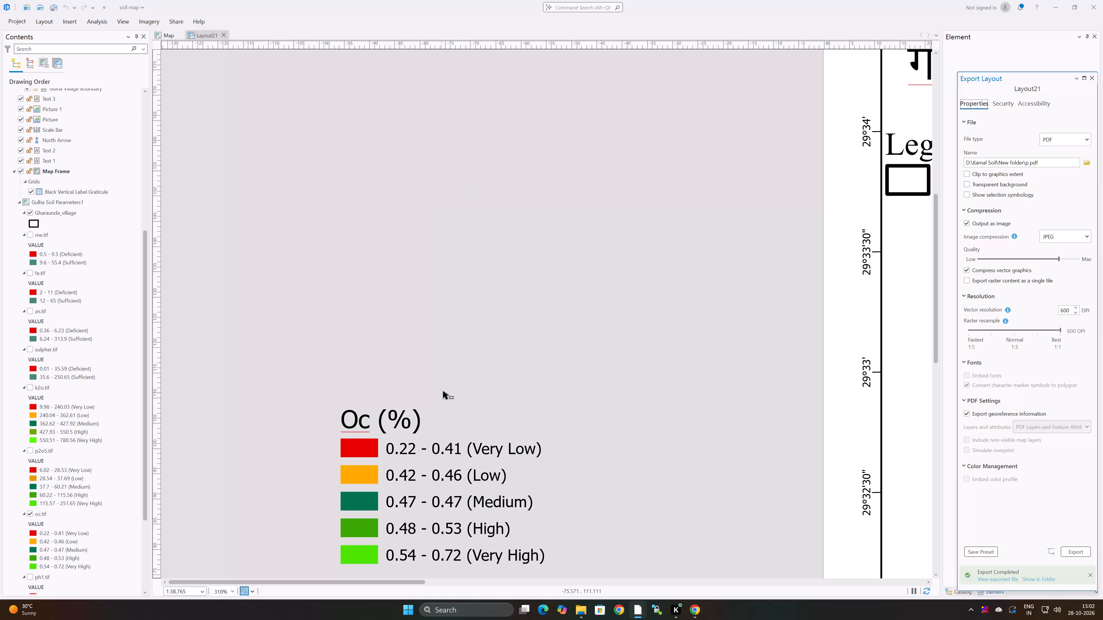
Move the Oc (%) legend from beside the page onto the layout, just below the Gharaunda Village legend entry.
scroll(446, 385, "down", 3)
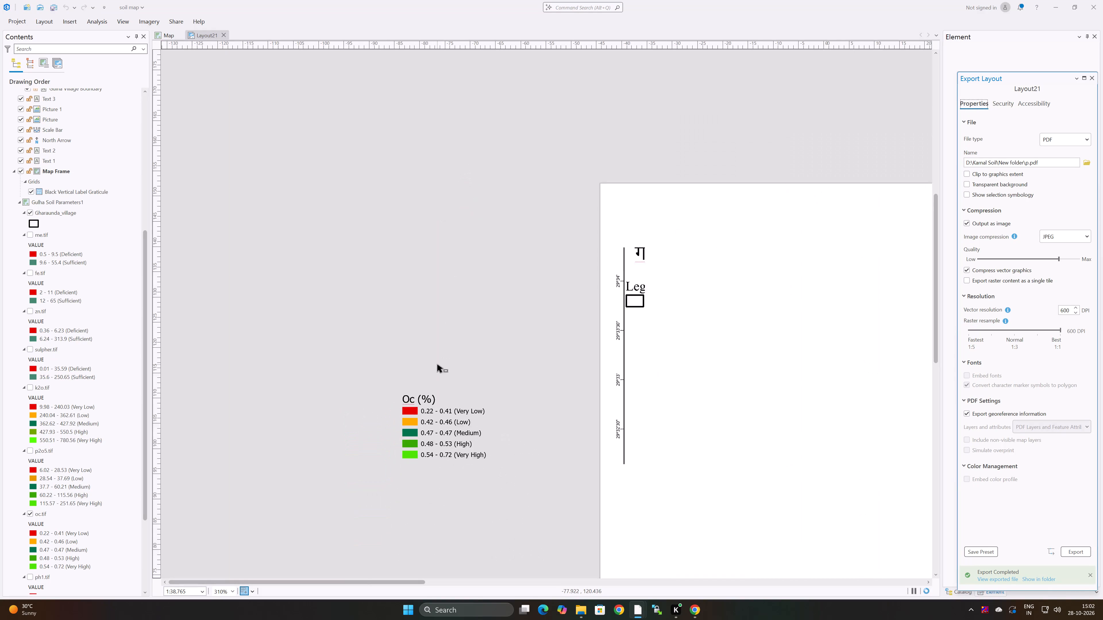
middle_click_drag(794, 341, 528, 268)
middle_click_drag(650, 377, 460, 249)
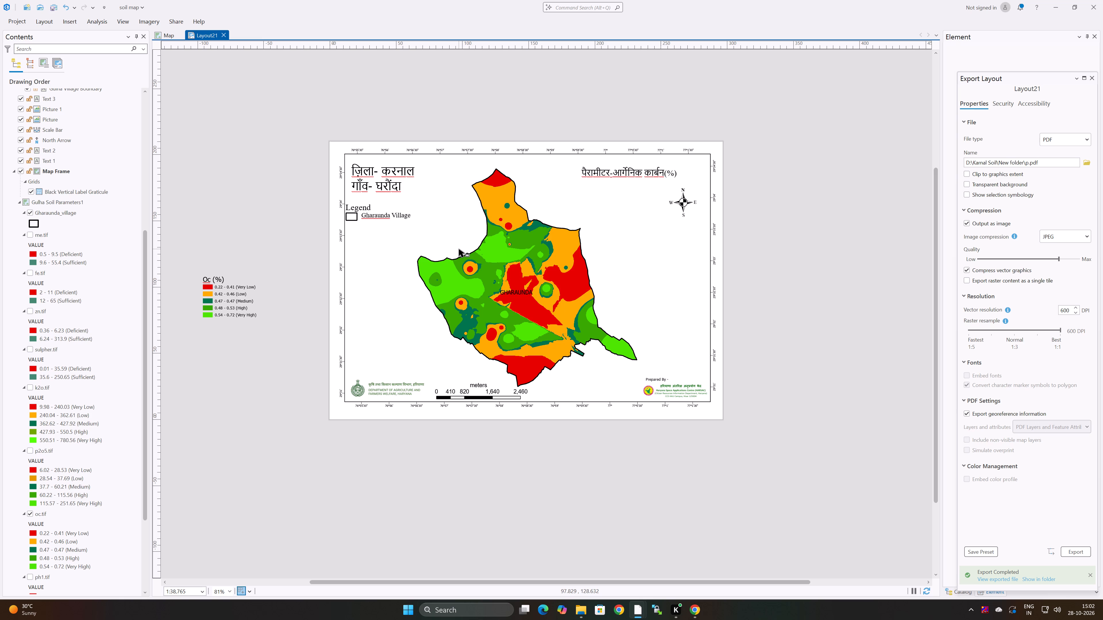
left_click(221, 303)
left_click_drag(217, 297, 360, 269)
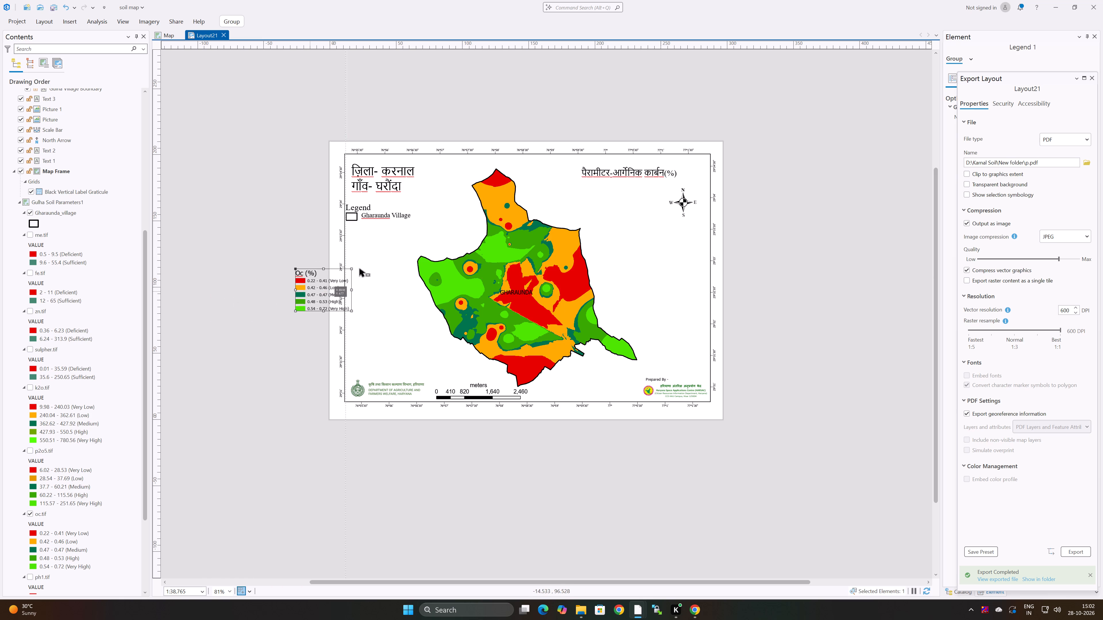
left_click_drag(360, 269, 362, 246)
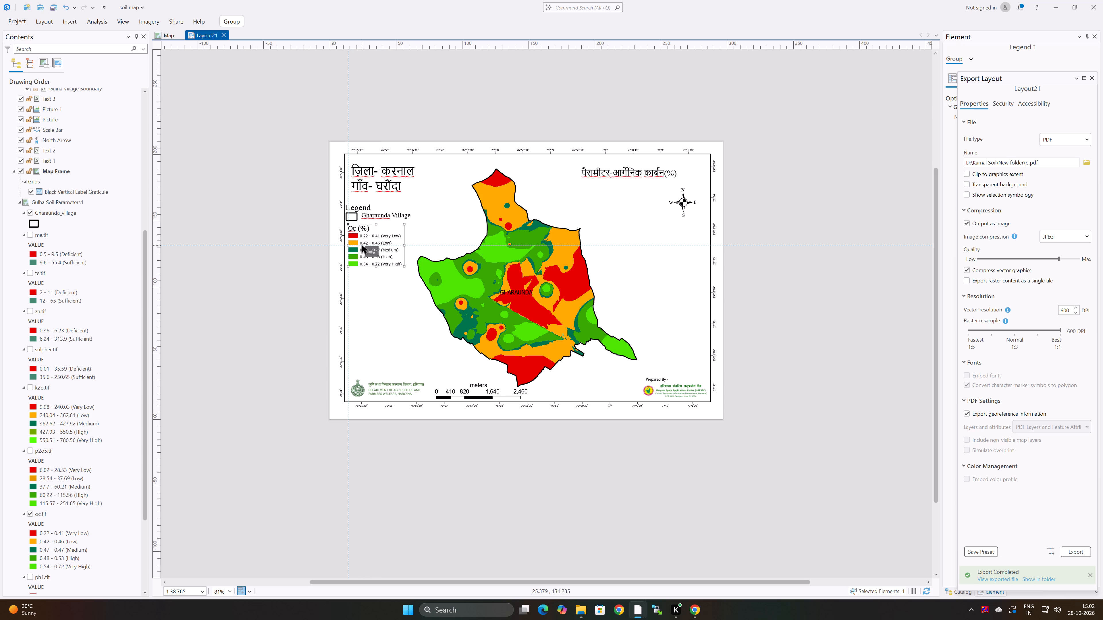
left_click_drag(362, 246, 362, 245)
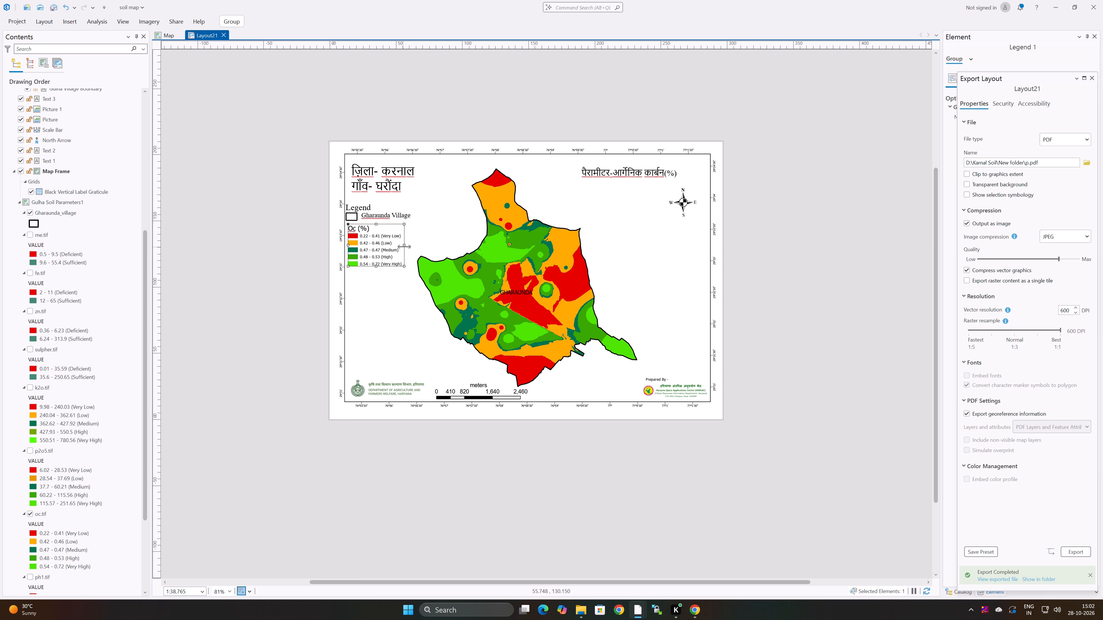
Enlarge the Oc (%) legend slightly in width and height, and align it directly beneath the Gharaunda Village entry.
left_click_drag(404, 246, 413, 246)
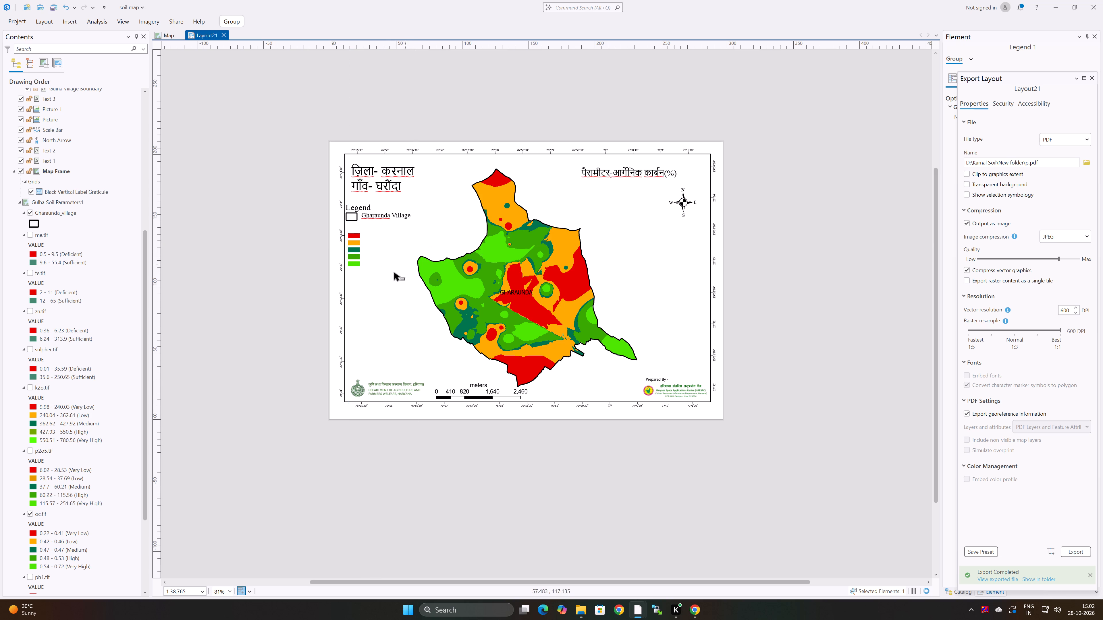
left_click_drag(381, 265, 381, 274)
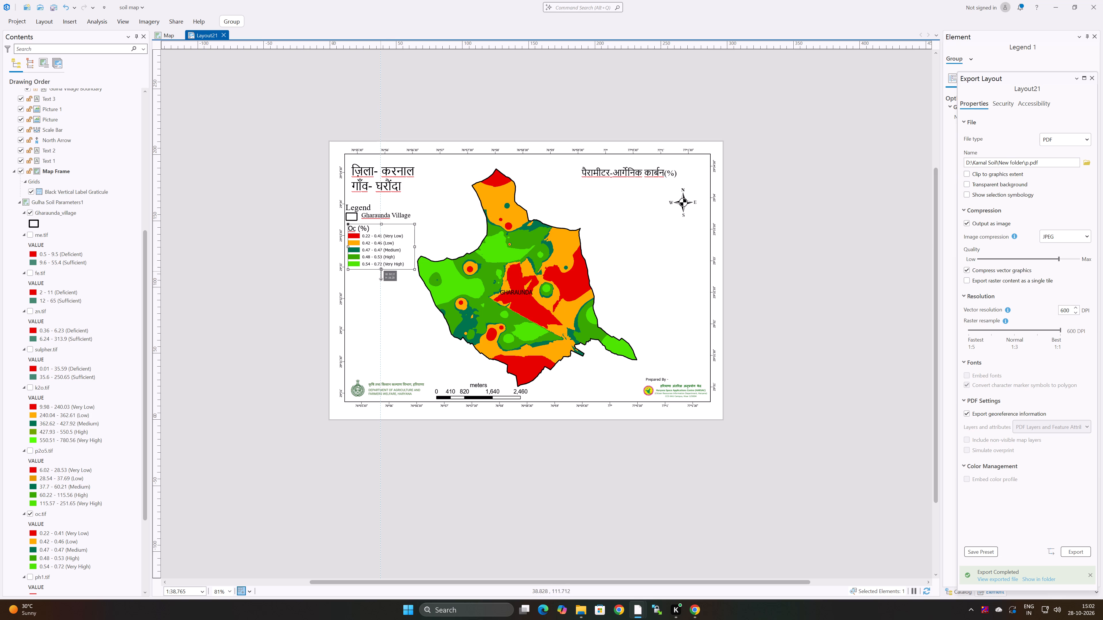
left_click_drag(381, 274, 381, 273)
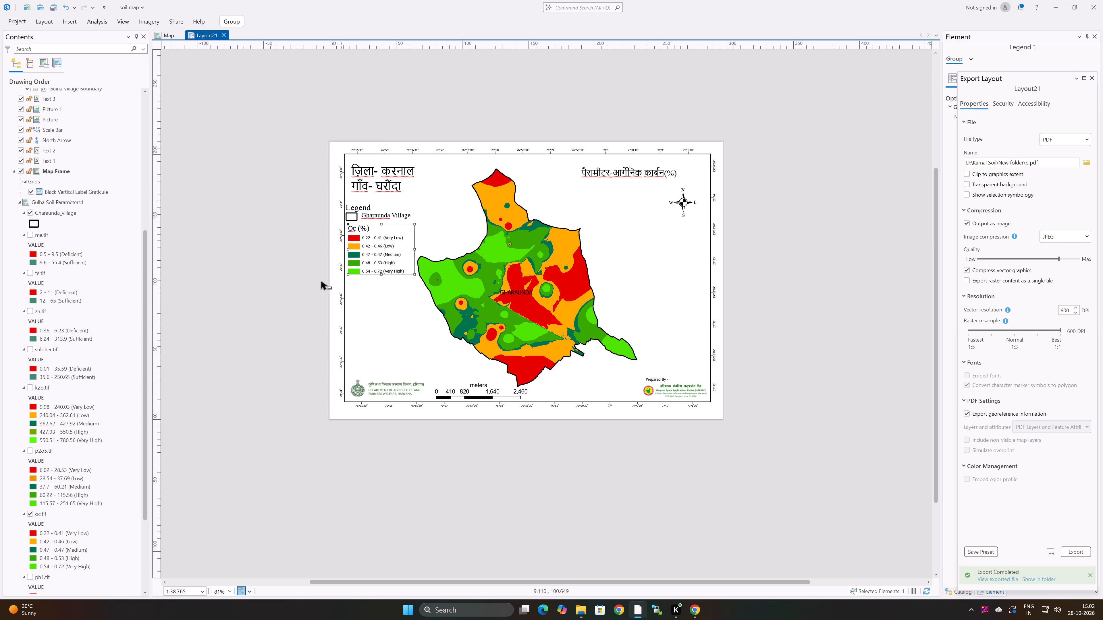
left_click_drag(384, 250, 383, 250)
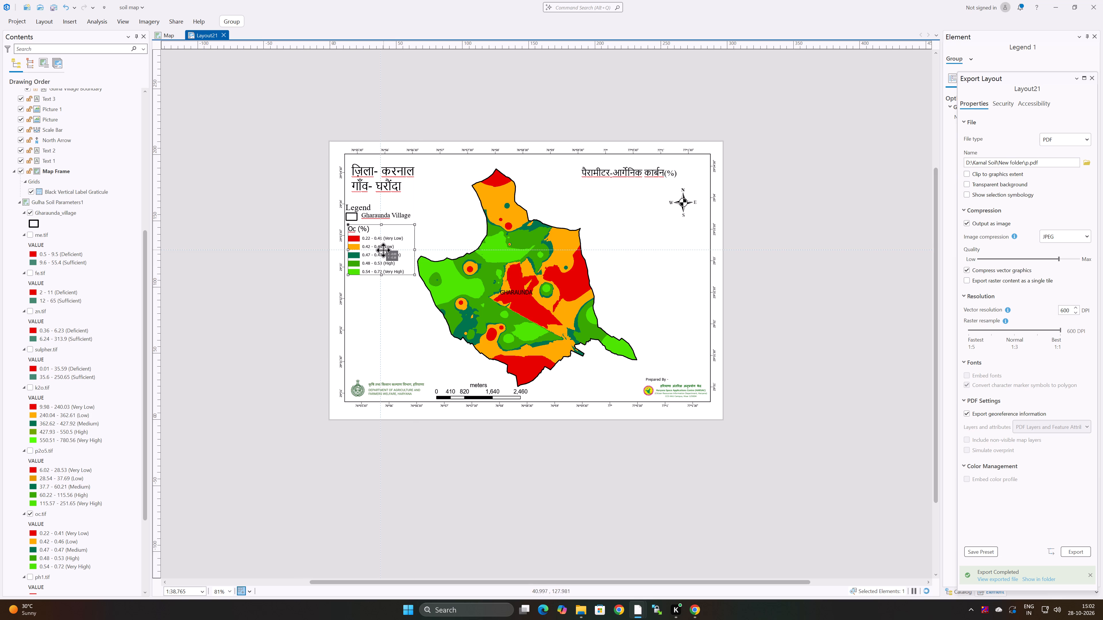
left_click_drag(383, 250, 383, 248)
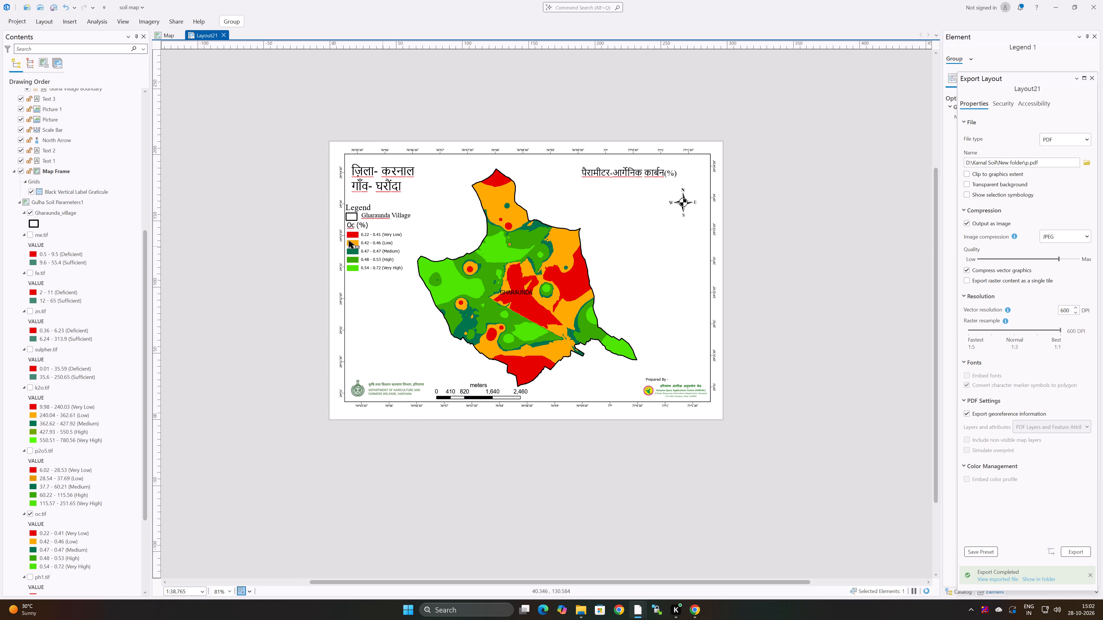
left_click(300, 230)
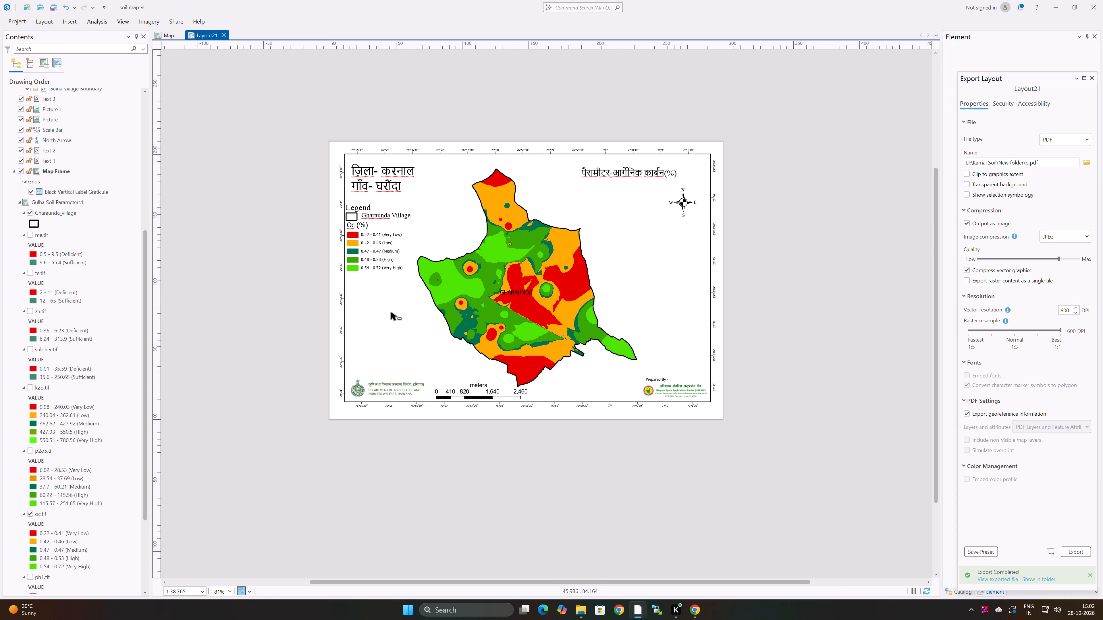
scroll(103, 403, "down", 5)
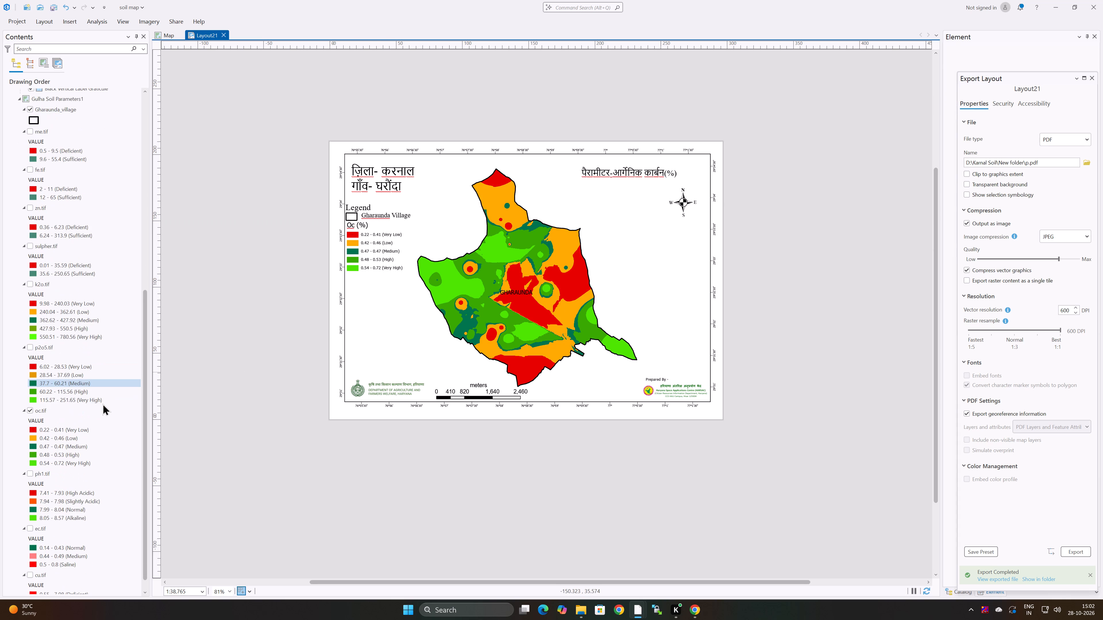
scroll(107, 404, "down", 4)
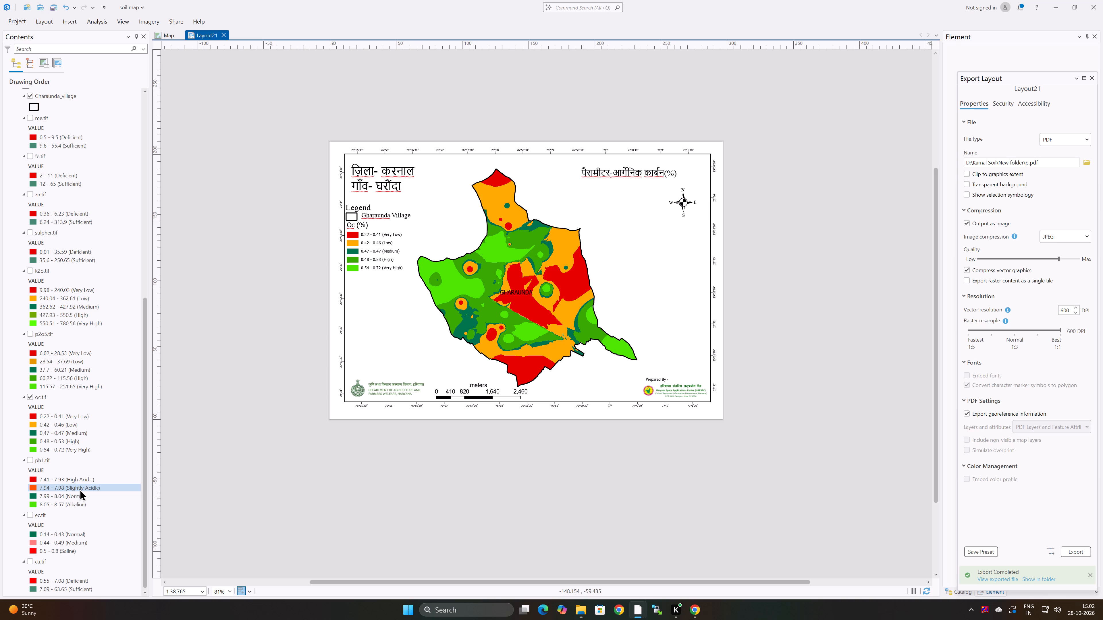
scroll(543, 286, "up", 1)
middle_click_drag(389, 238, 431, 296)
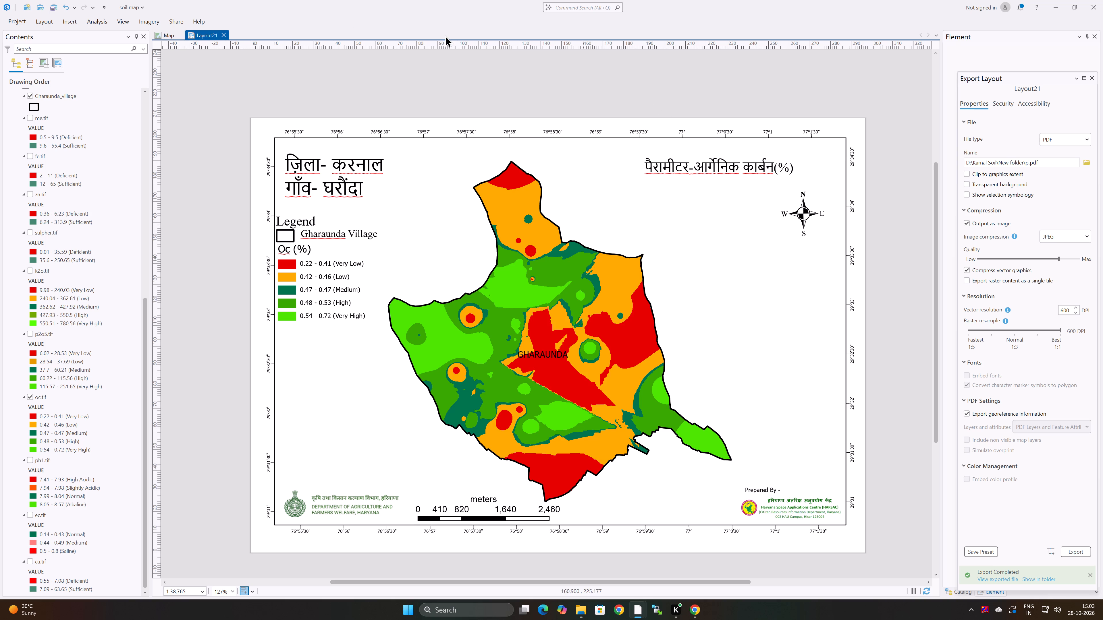
Start a layout export to PDF and name the output file oc.pdf in the Karnal Soil\New folder directory.
left_click(176, 20)
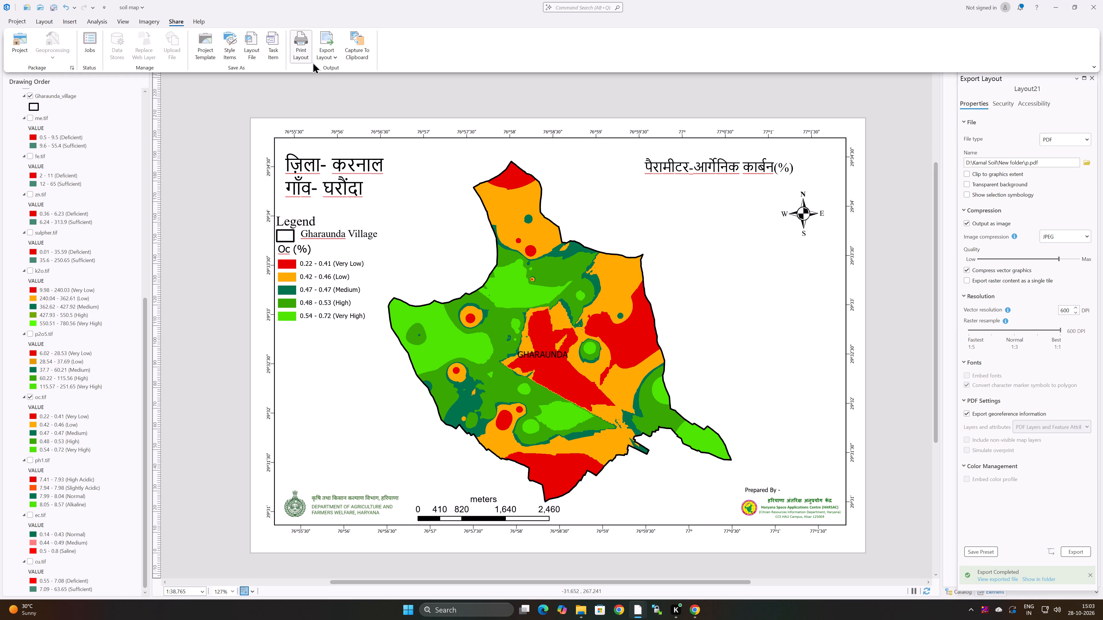
left_click(337, 57)
left_click(383, 100)
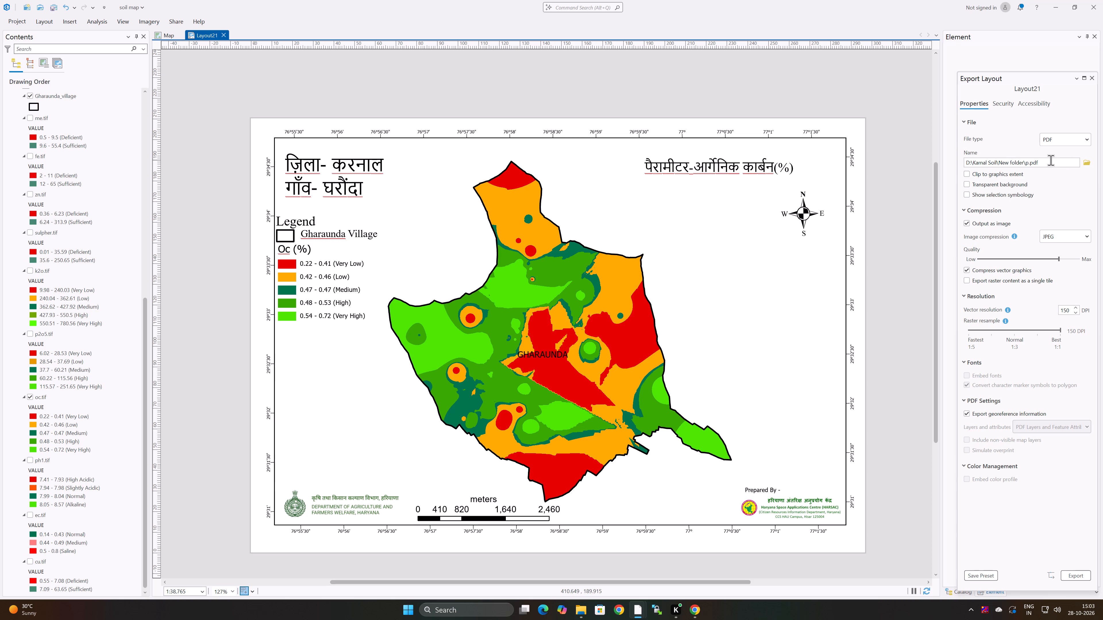
left_click(1083, 162)
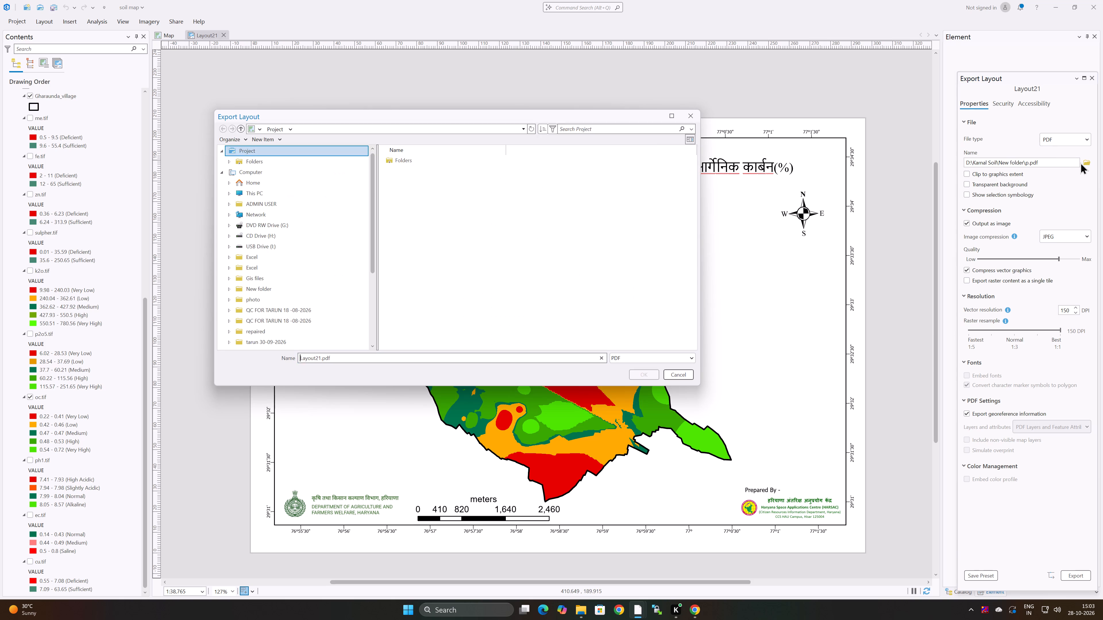
left_click(319, 356)
left_click(321, 358)
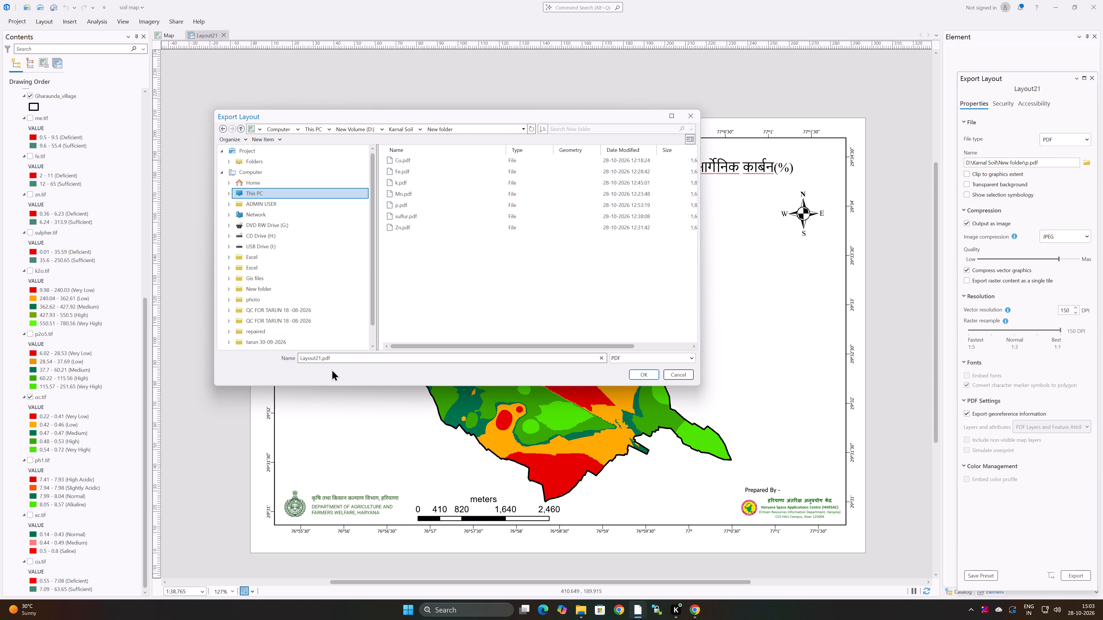
key("BackSpace")
key("BackSpace")
key("BackSpace")
key("BackSpace")
key("BackSpace")
key("BackSpace")
key("BackSpace")
key("BackSpace")
key("BackSpace")
key("BackSpace")
key("BackSpace")
key("BackSpace")
key("BackSpace")
key("BackSpace")
key("BackSpace")
key("BackSpace")
key("BackSpace")
key("BackSpace")
key("BackSpace")
key("BackSpace")
key("BackSpace")
type("oc")
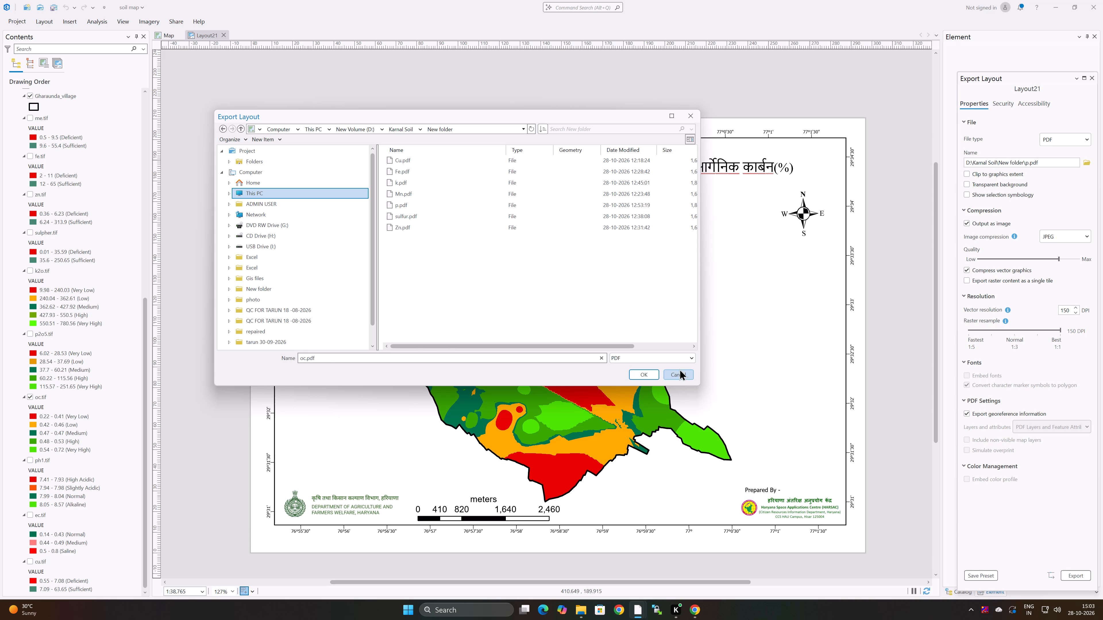
left_click(641, 376)
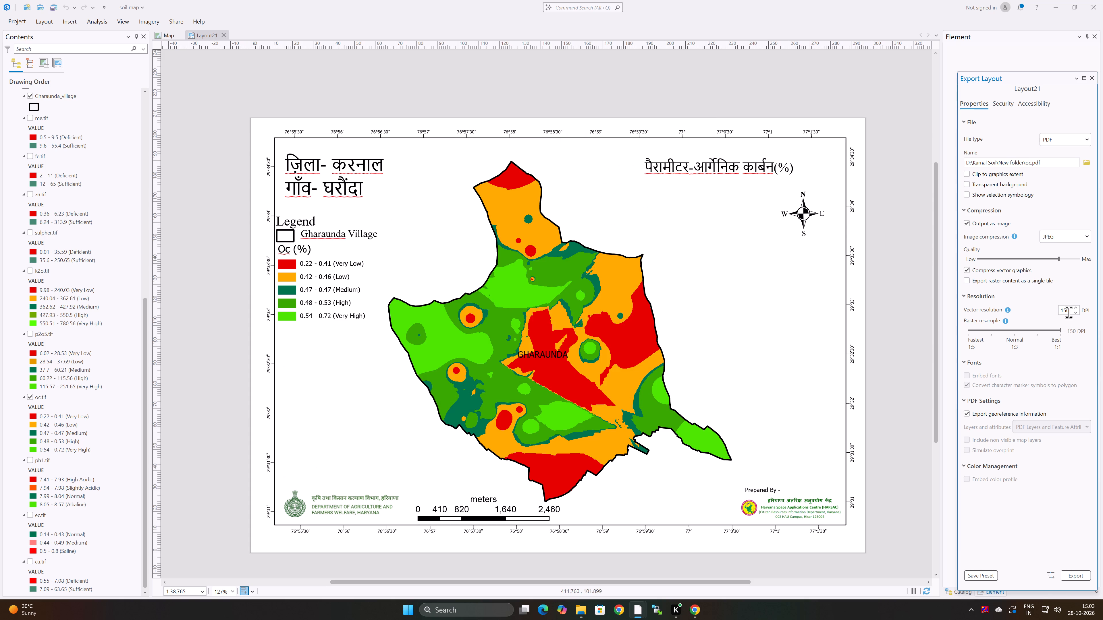
Set the export's vector resolution to 600 DPI and export the layout.
left_click(1072, 312)
left_click_drag(1071, 309, 1062, 309)
left_click(1068, 309)
left_click_drag(1070, 306, 1052, 309)
left_click_drag(1070, 311, 1034, 317)
type("160")
key("BackSpace")
key("BackSpace")
key("BackSpace")
type("600")
left_click(1027, 534)
left_click(1075, 575)
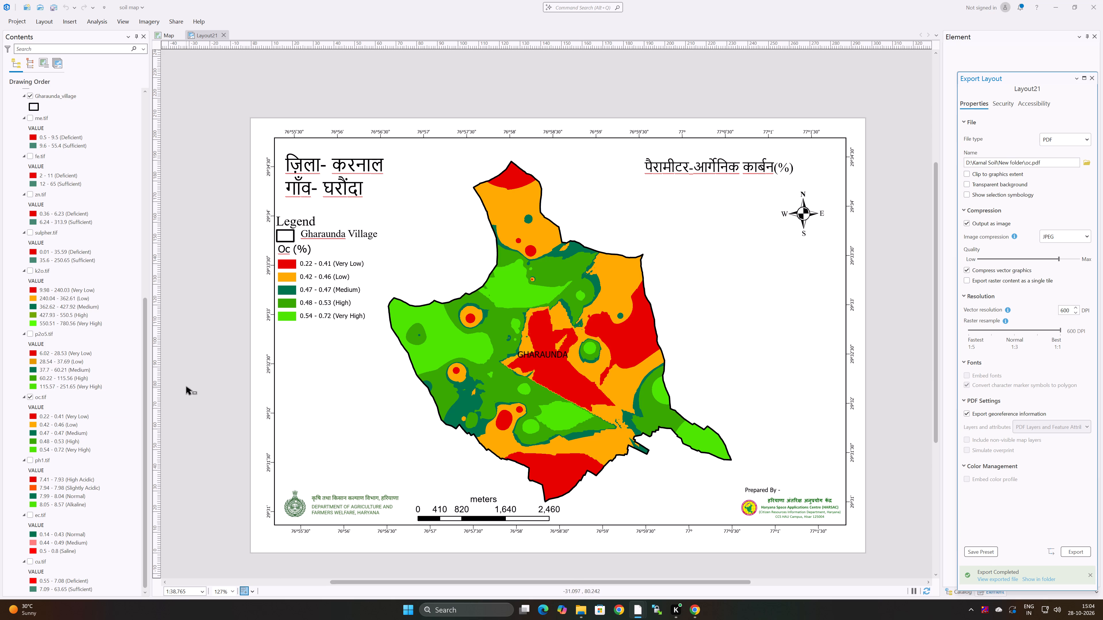
Switch the displayed raster from oc.tif to ph1.tif by showing ph1.tif and hiding oc.tif.
scroll(62, 402, "down", 6)
scroll(41, 510, "down", 5)
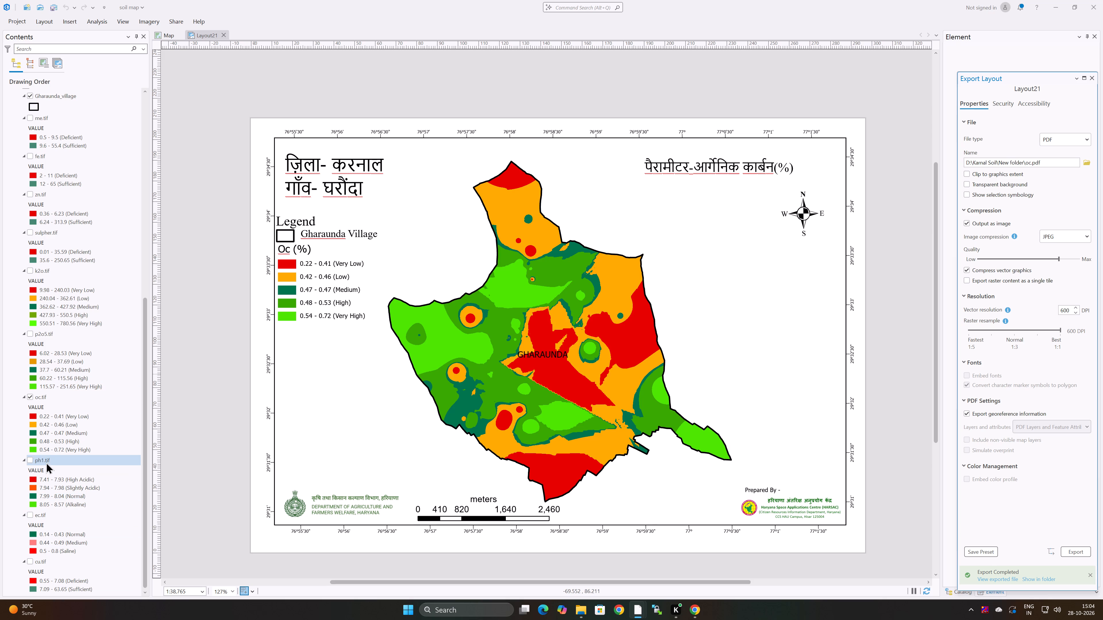
left_click(30, 458)
left_click(29, 396)
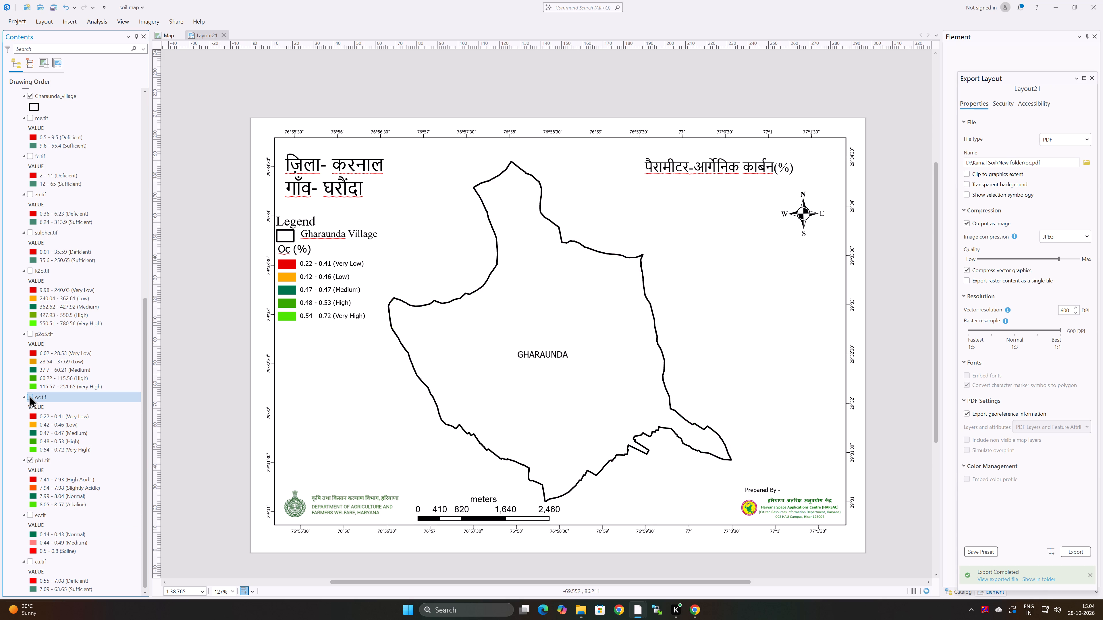
Delete the Oc (%) legend group from the layout, keeping the Gharaunda Village legend entry.
left_click_drag(283, 257, 285, 258)
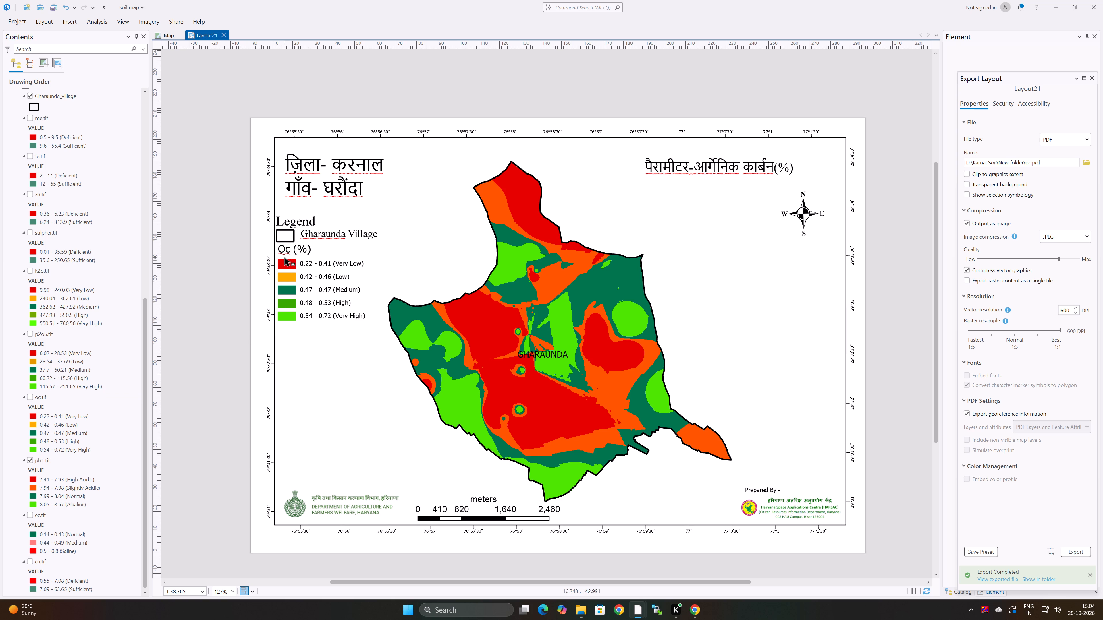
left_click_drag(285, 258, 354, 324)
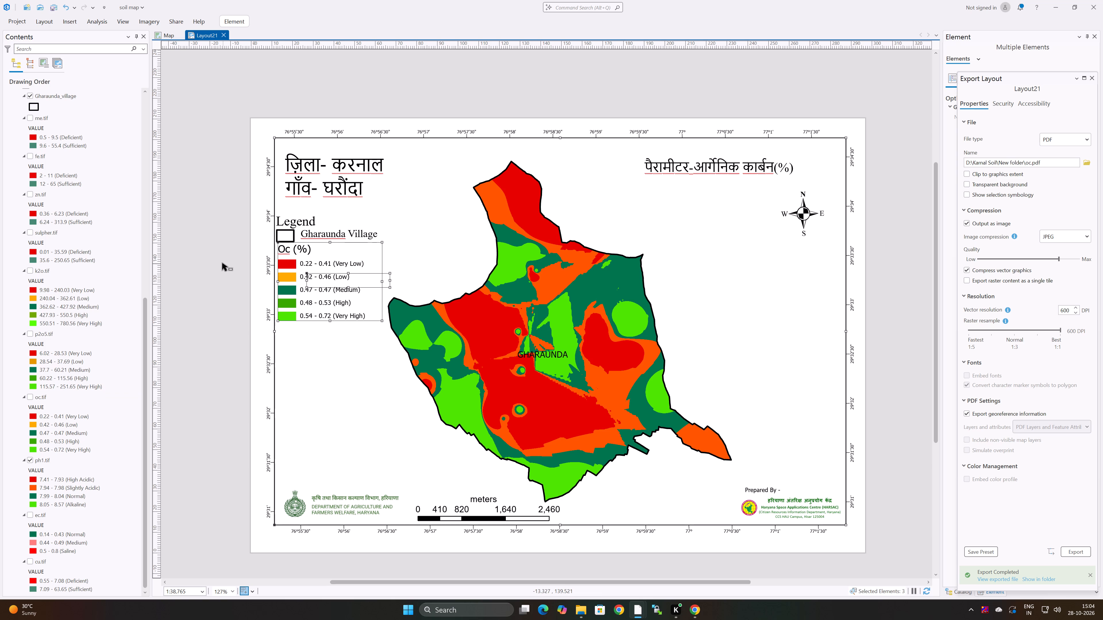
left_click(212, 260)
left_click(302, 258)
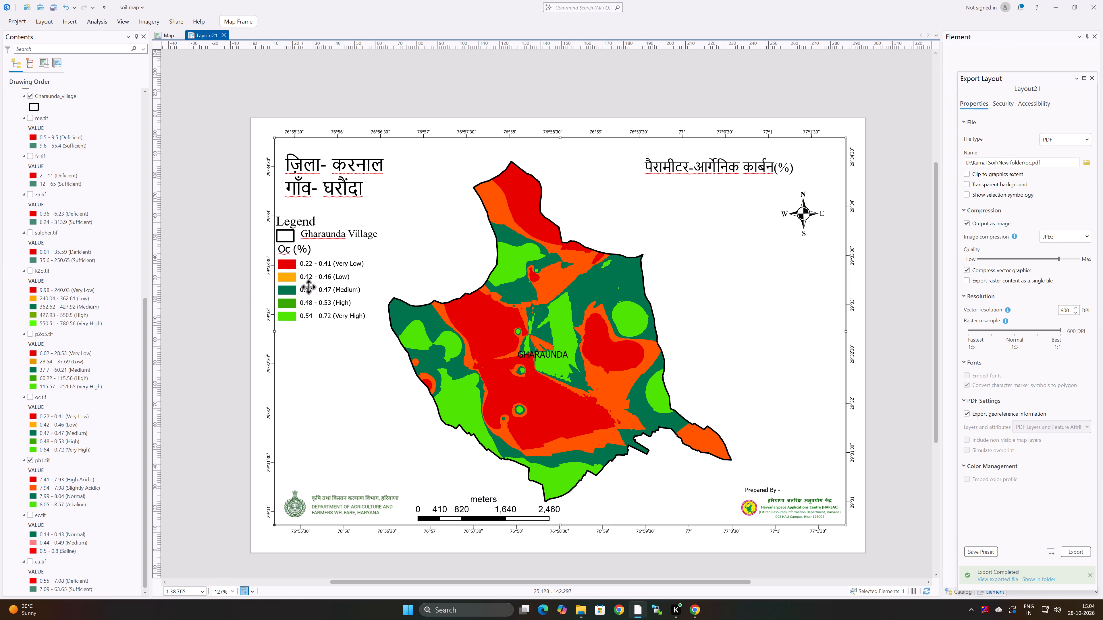
left_click(308, 287)
key("Delete")
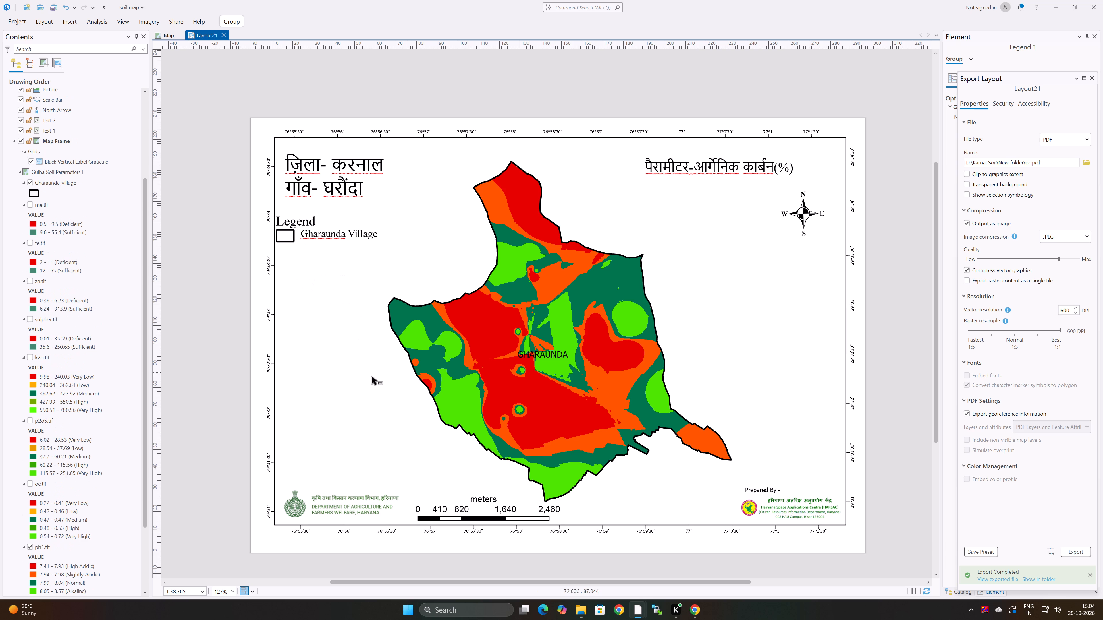
scroll(104, 402, "down", 6)
scroll(129, 503, "down", 4)
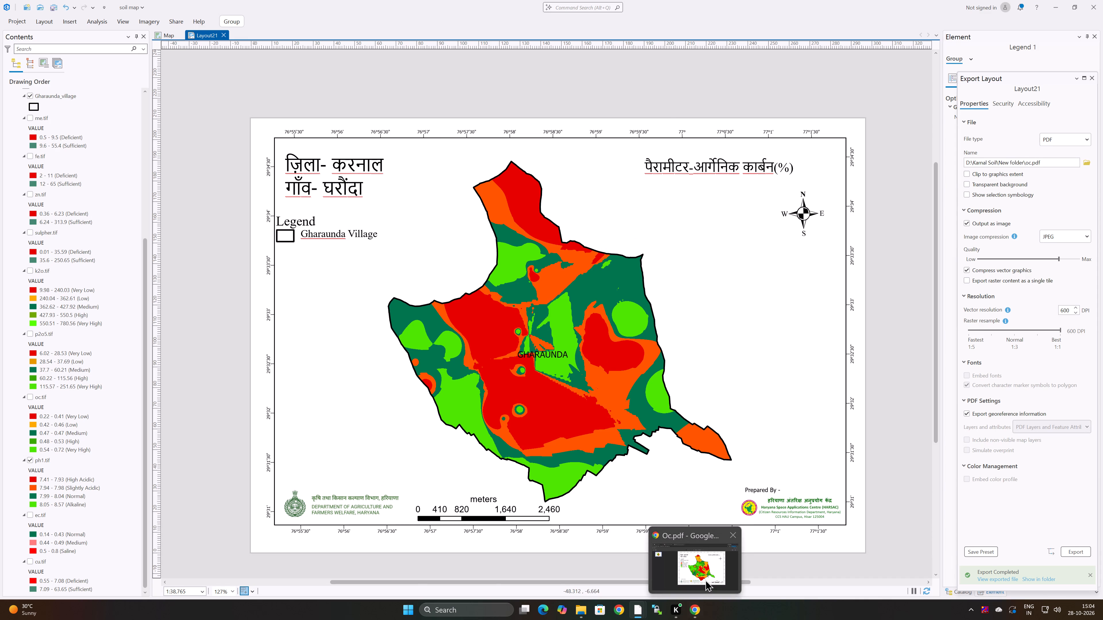
Switch to Chrome and change the existing Google search to "ph in soil".
left_click(705, 580)
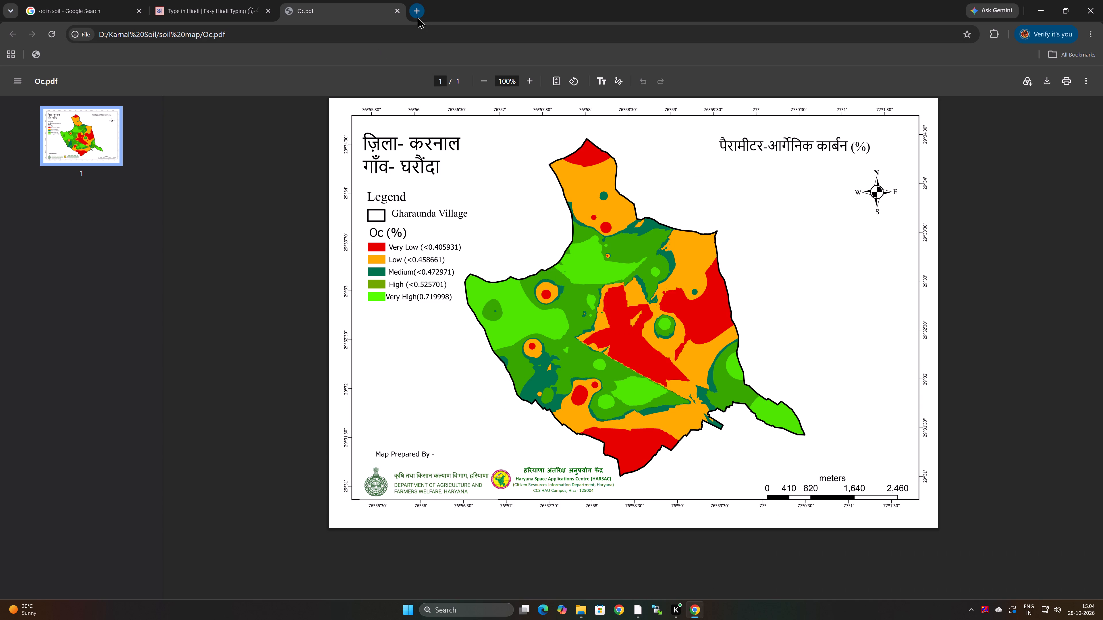
left_click(416, 15)
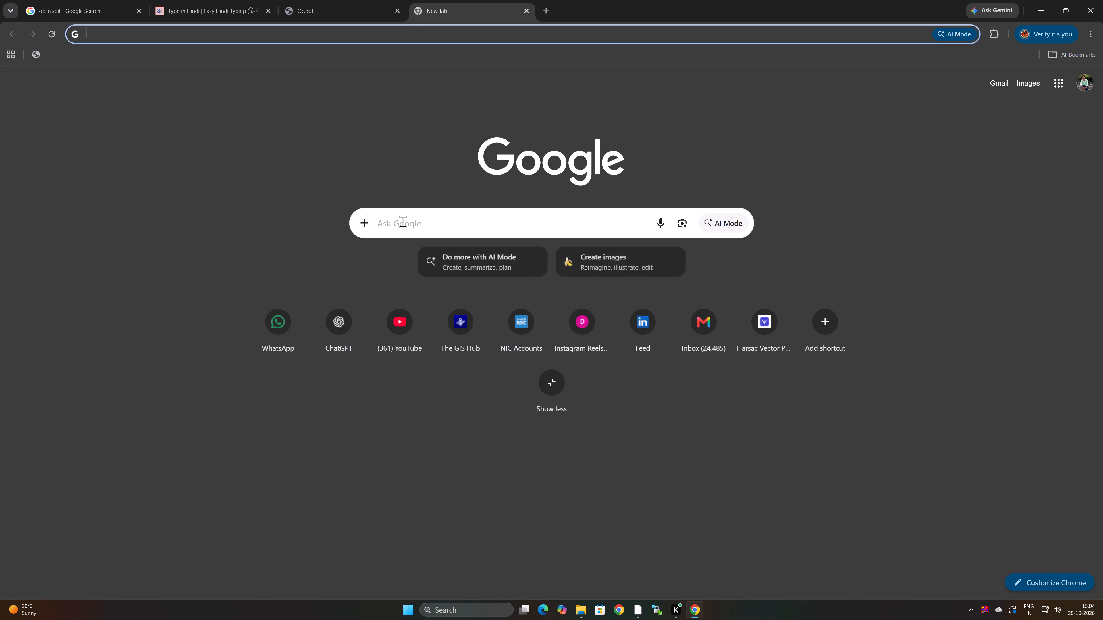
left_click(403, 222)
left_click(237, 8)
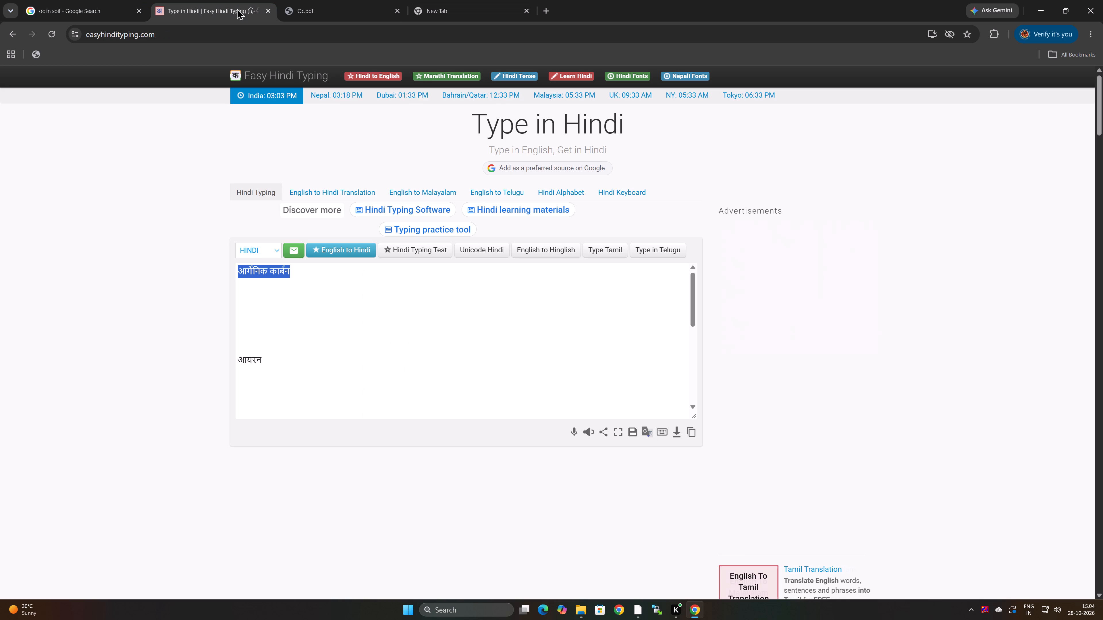
left_click(52, 7)
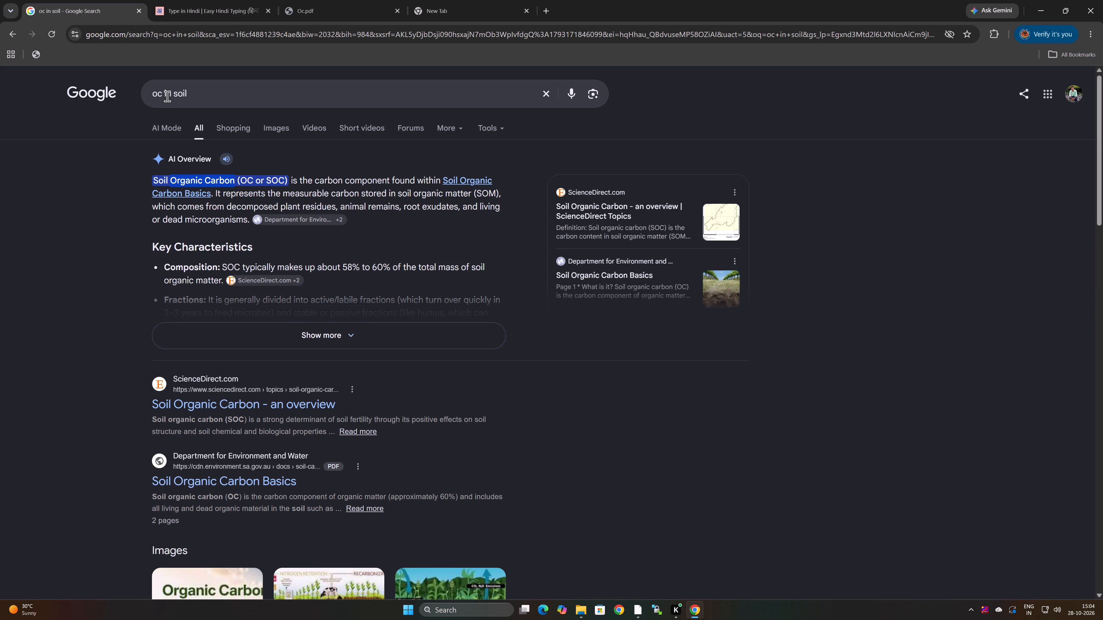
left_click_drag(161, 94, 129, 98)
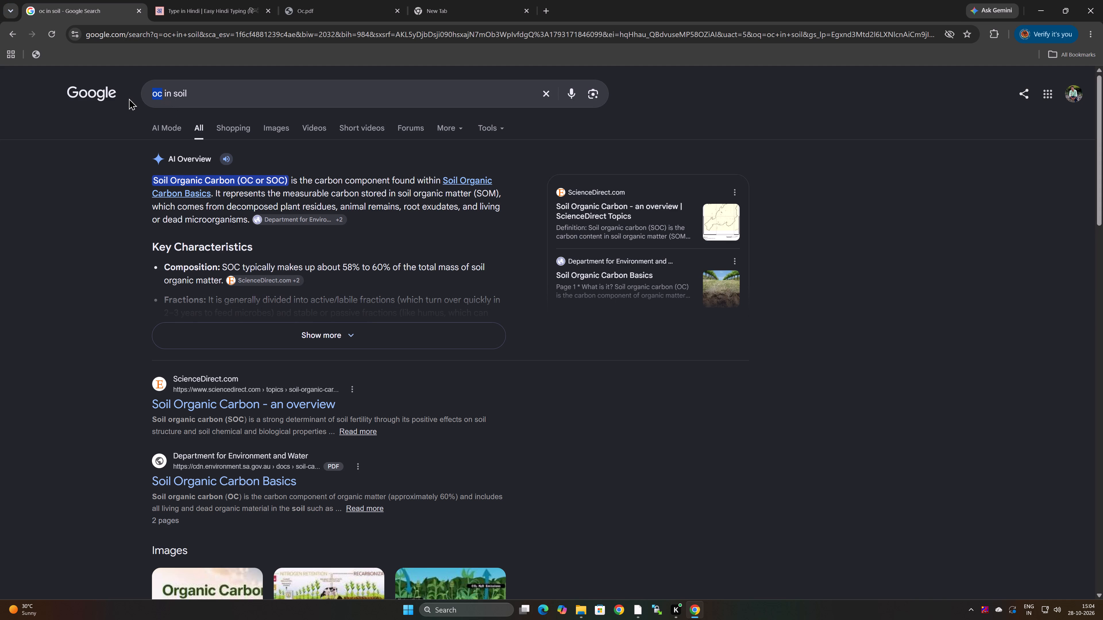
type("ph")
key("Return")
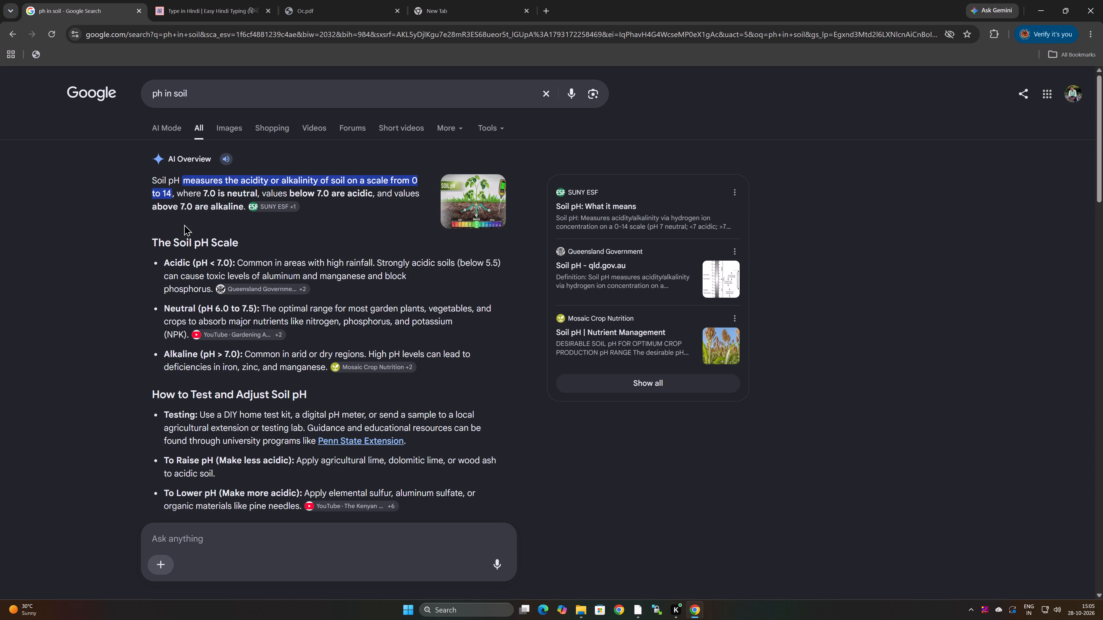
Copy the word "alkaline" from the search overview and transliterate it on the Easy Hindi Typing page, replacing the Hindi organic carbon text.
left_click_drag(242, 206, 203, 208)
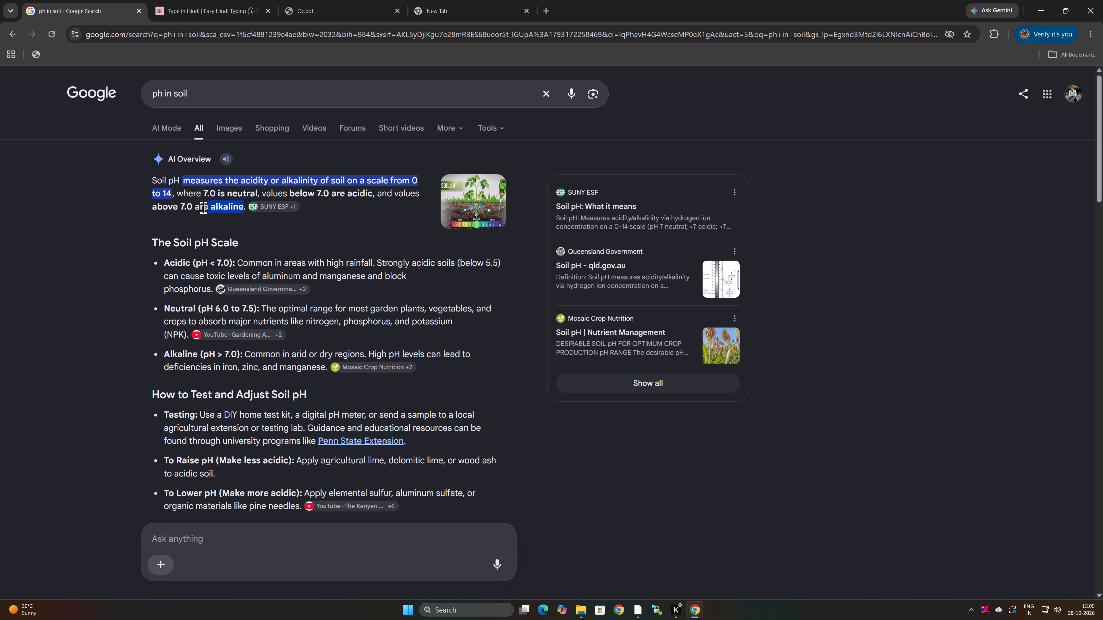
left_click_drag(203, 208, 209, 210)
key("ctrl+c")
left_click(177, 11)
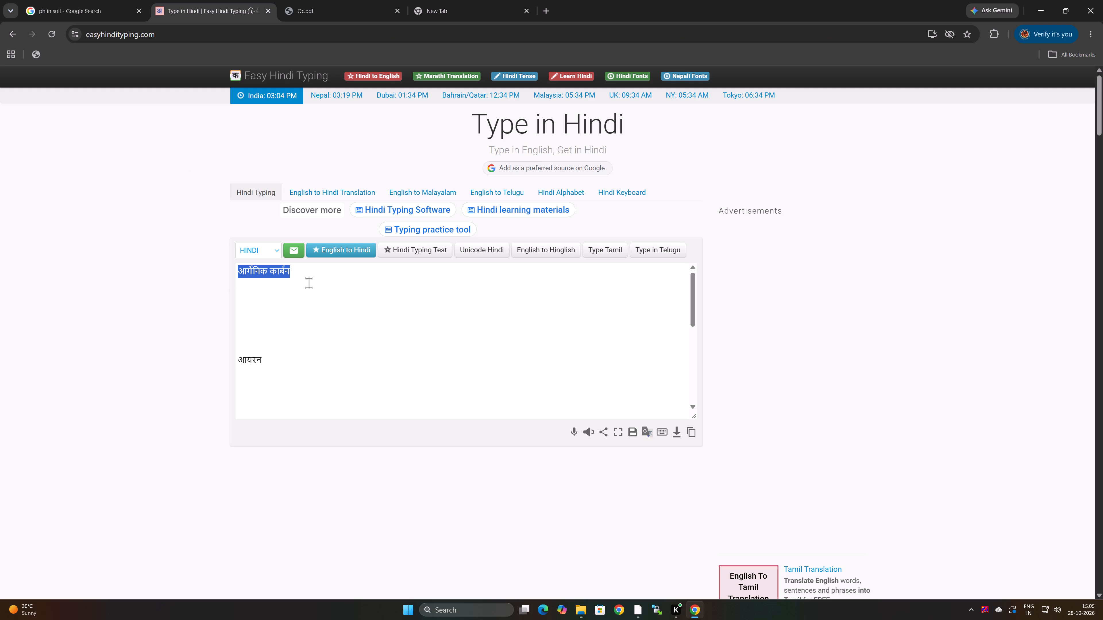
key("Delete")
key("ctrl+v")
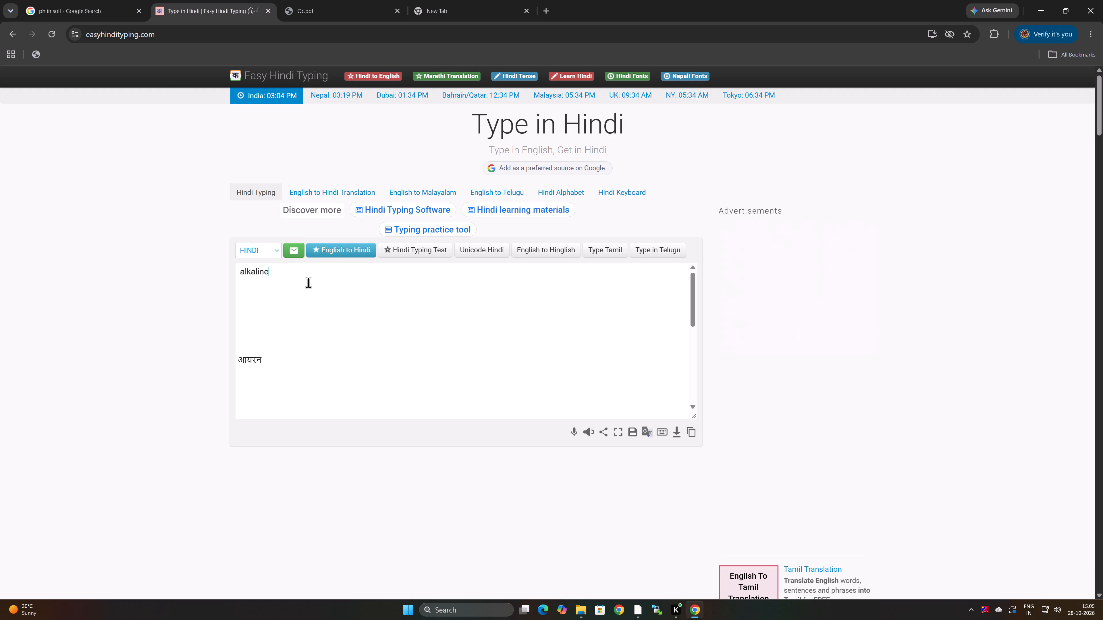
key("Return")
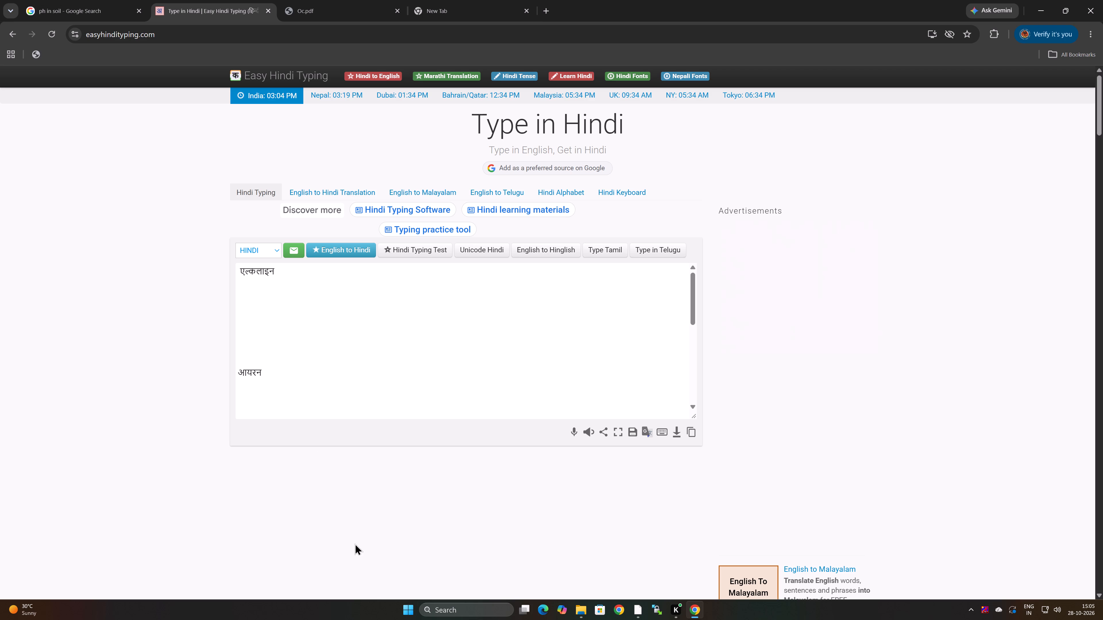
Open PH.pdf from the Karnal Soil\soil map folder, check its Hindi parameter title, and close it.
left_click(579, 608)
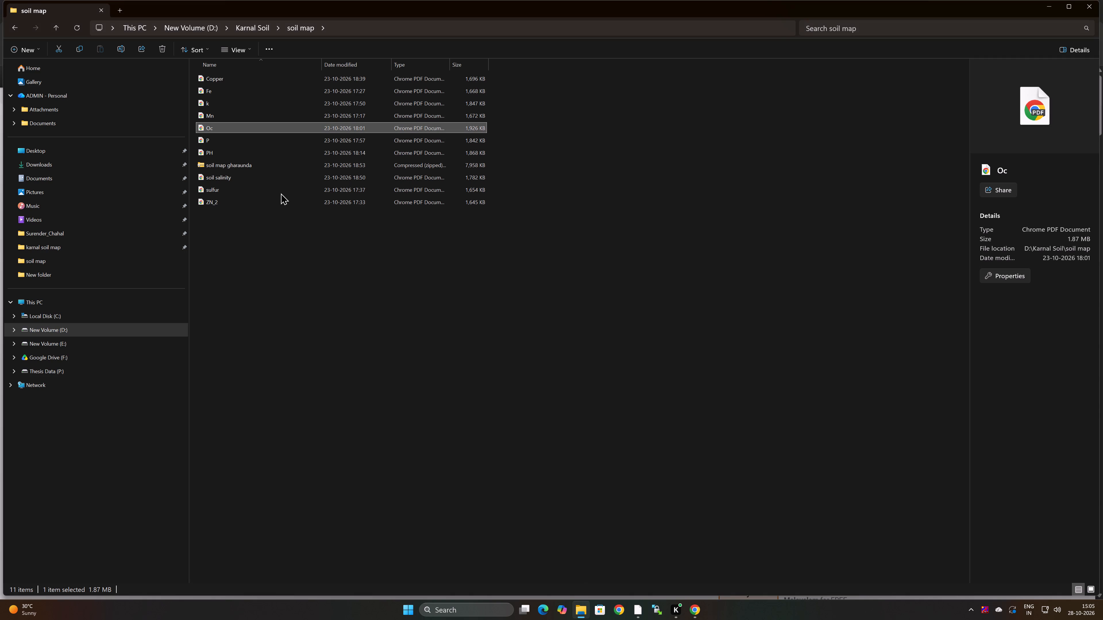
double_click(237, 150)
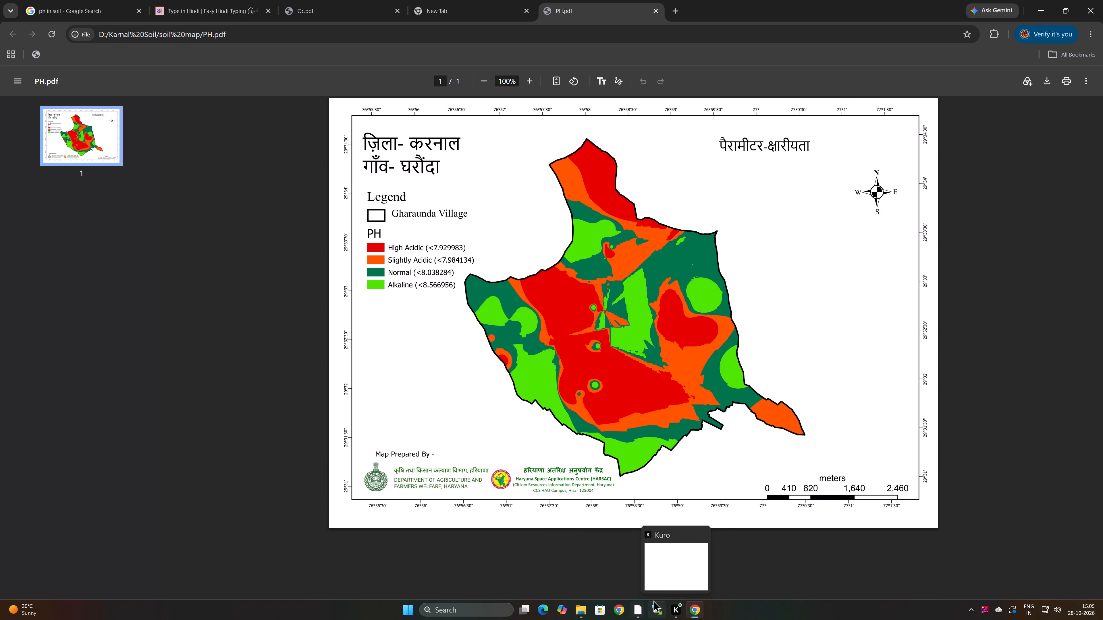
left_click(692, 609)
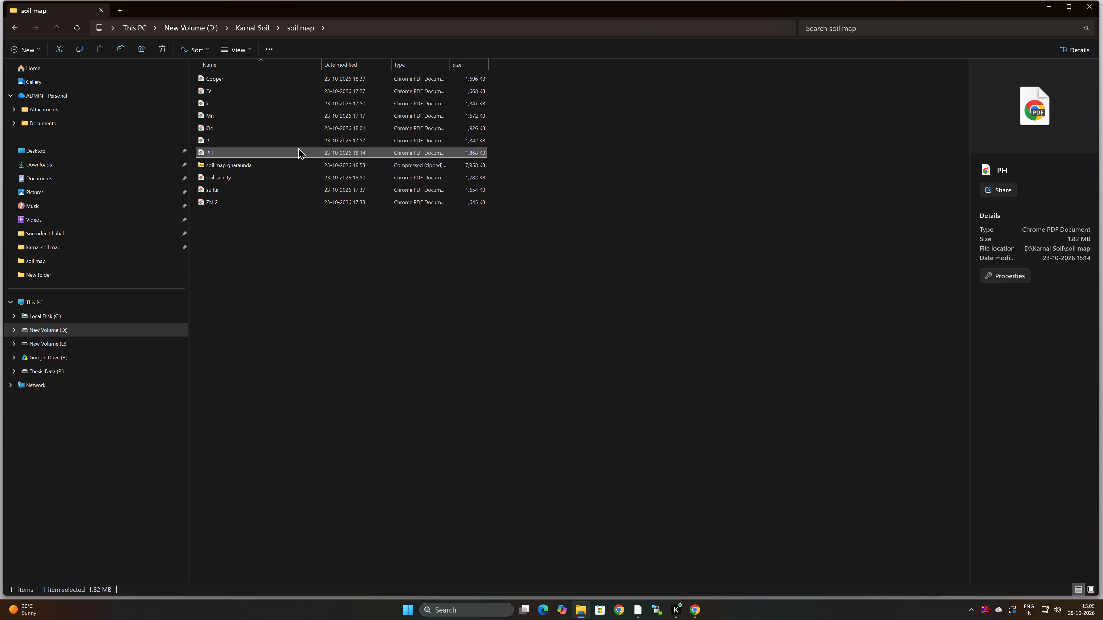
left_click(692, 611)
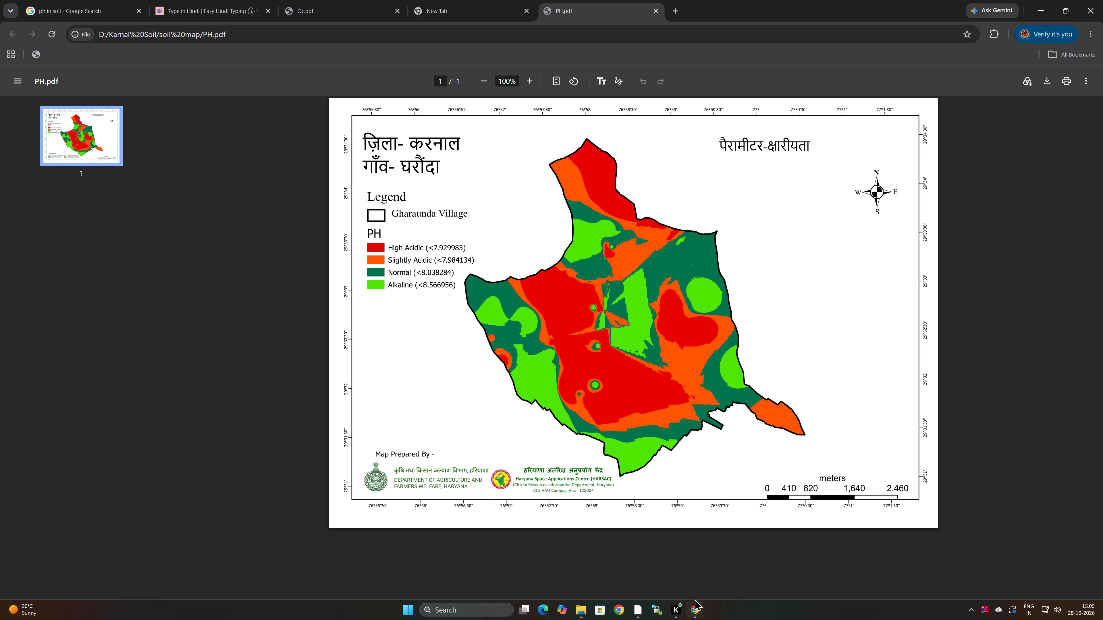
left_click(655, 11)
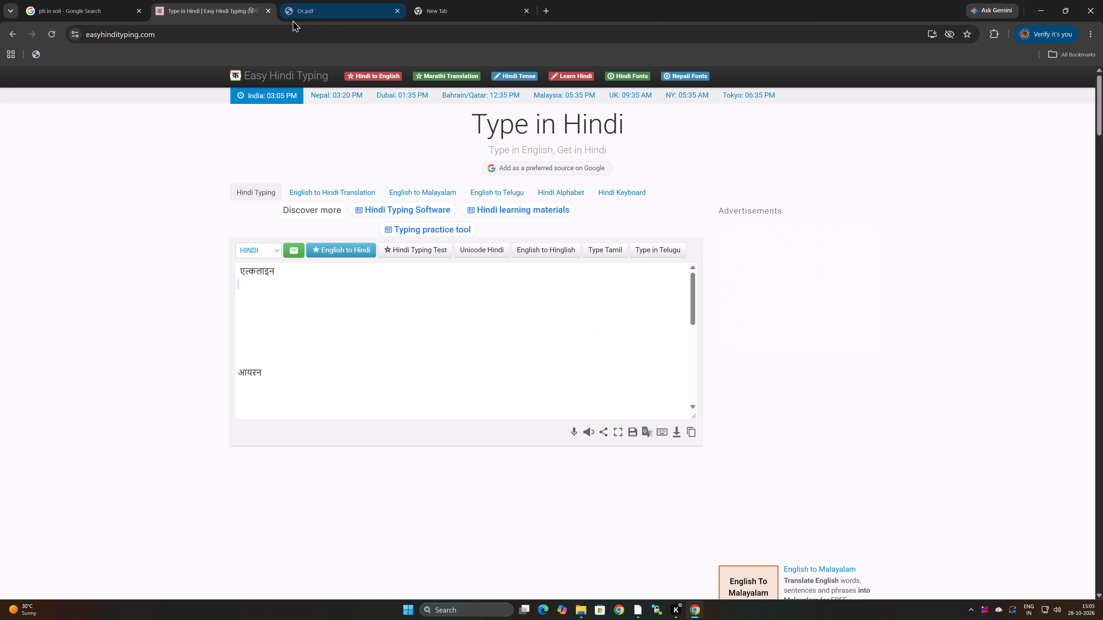
Copy "alkaline" from the soil pH results again and search Google for it.
left_click(333, 11)
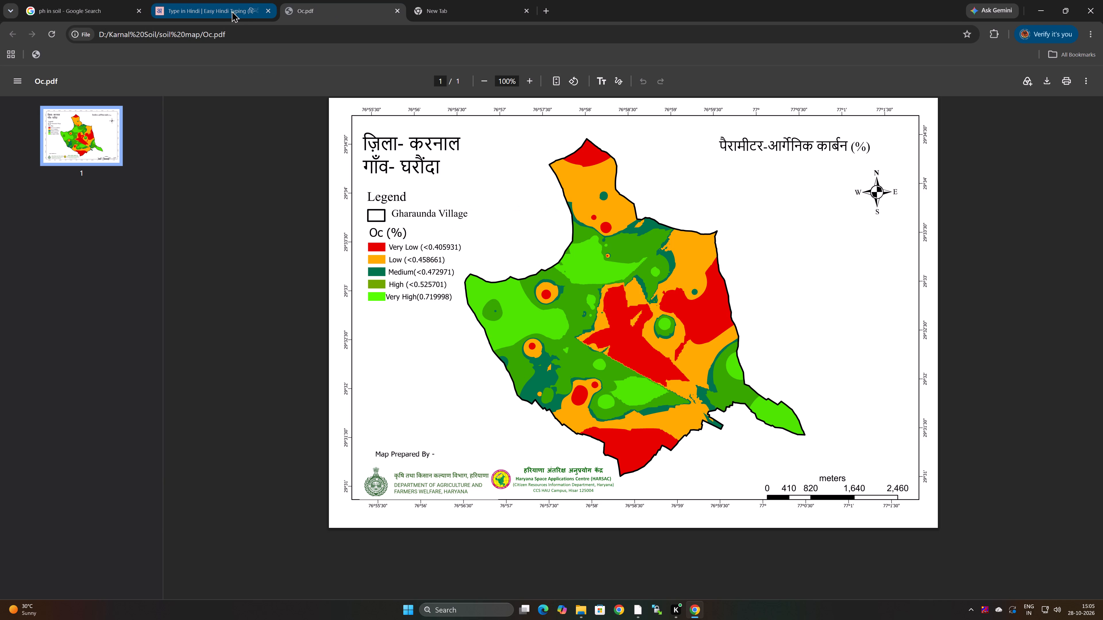
left_click(48, 8)
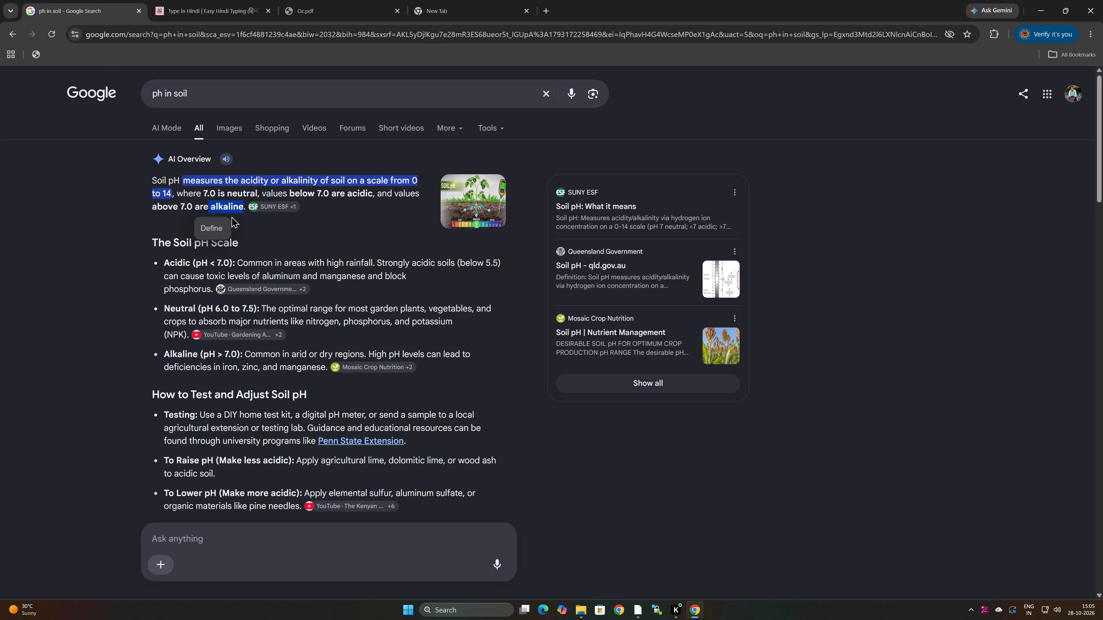
key("ctrl+c")
left_click_drag(210, 102, 160, 90)
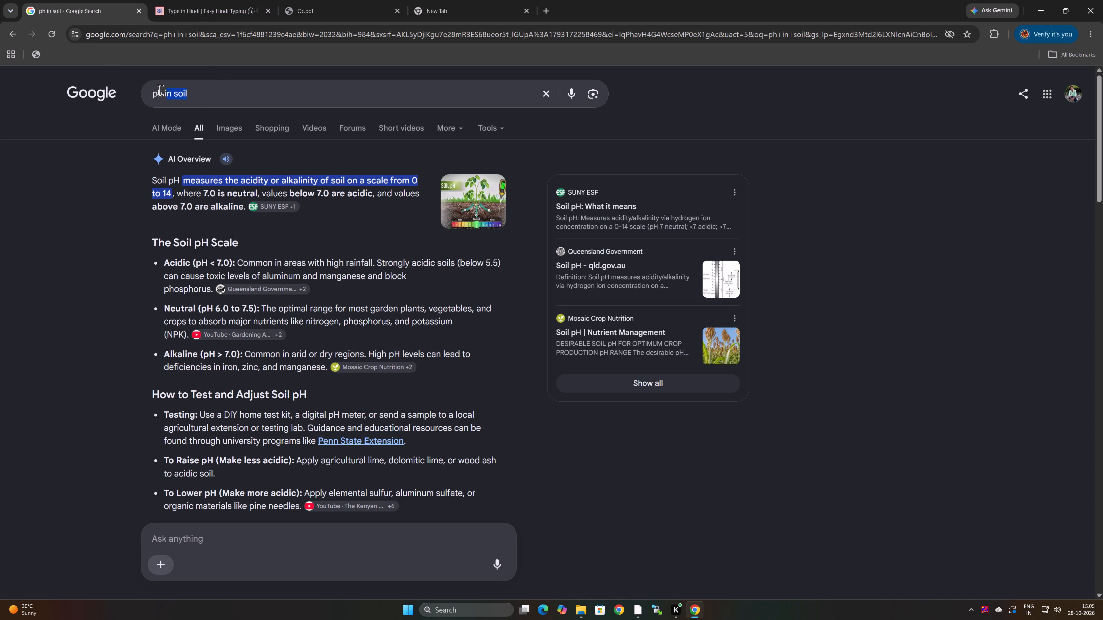
left_click_drag(160, 90, 144, 89)
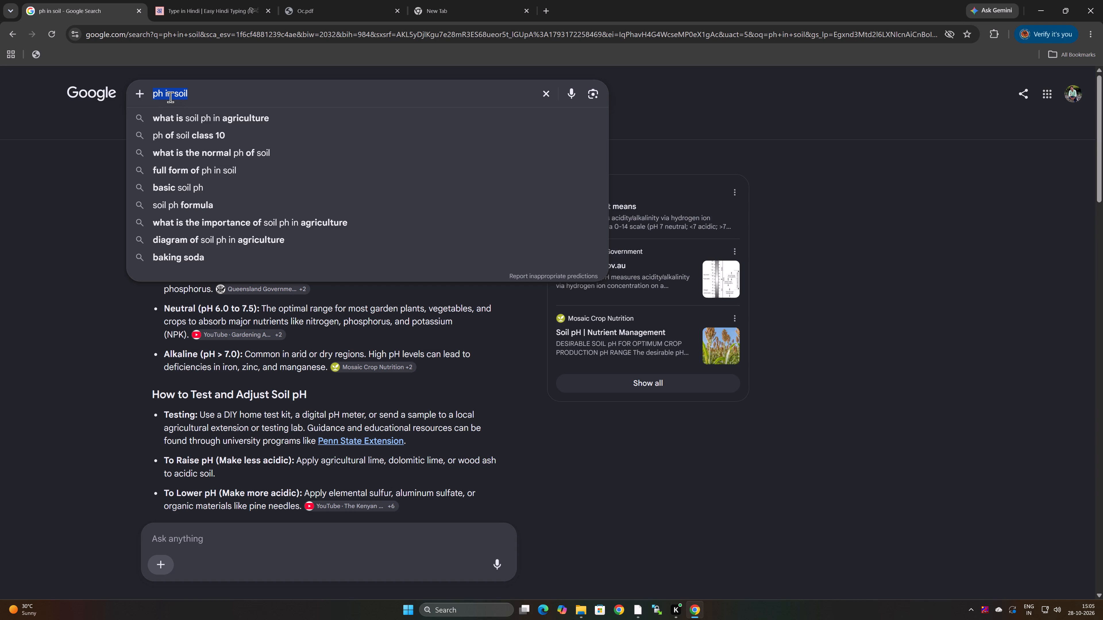
key("ctrl+v")
key("Return")
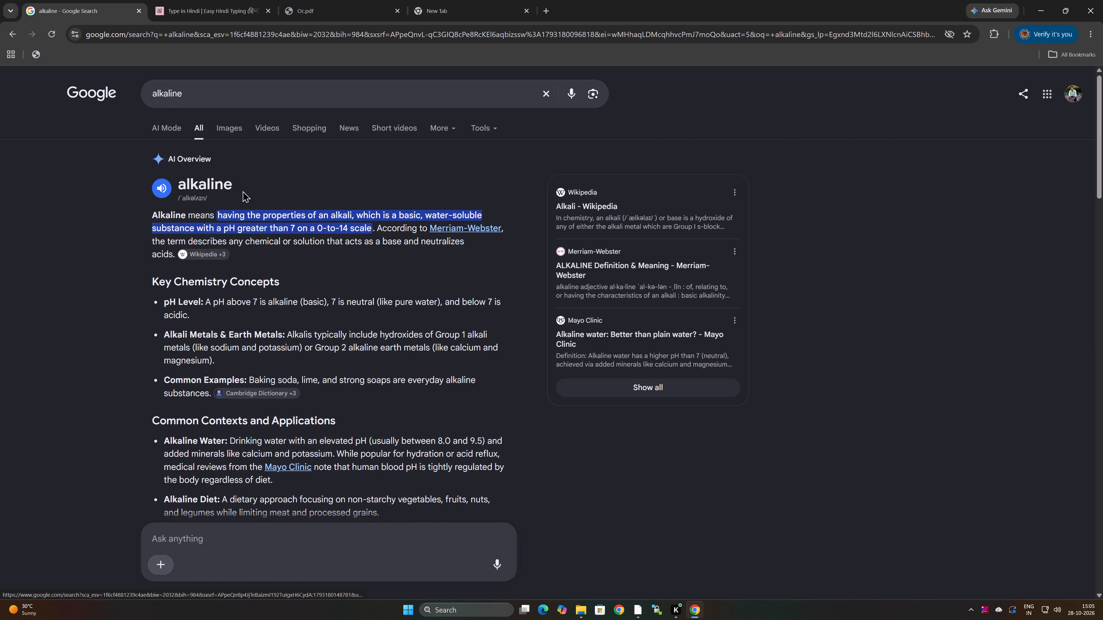
Find the dictionary entry for alkaline in the search results and select its Hindi translation क्षारीय.
scroll(248, 205, "down", 14)
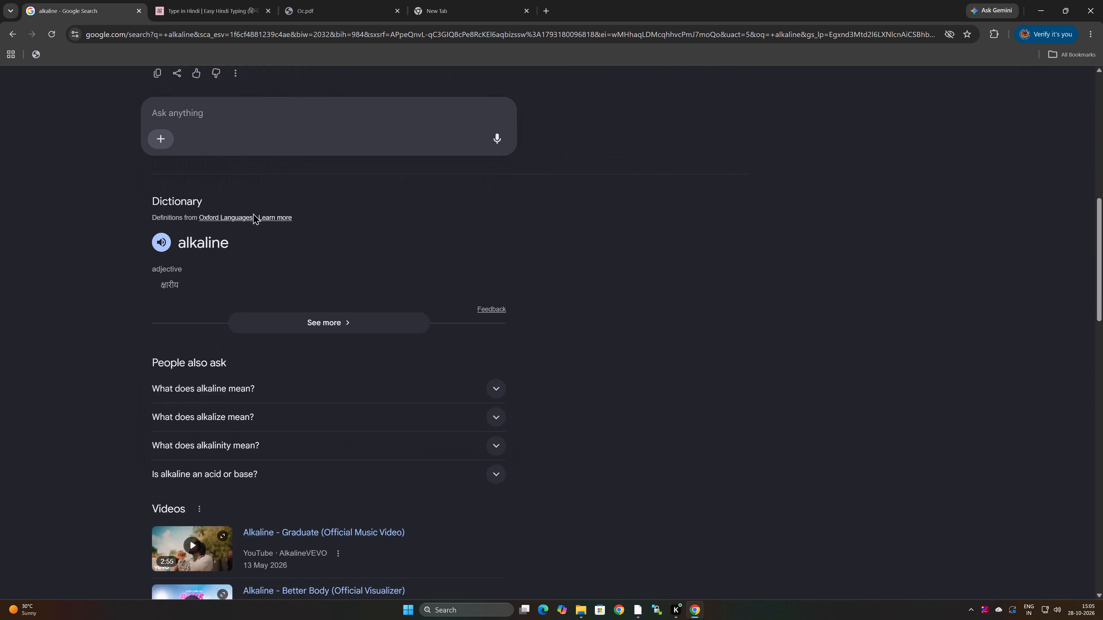
scroll(215, 192, "up", 3)
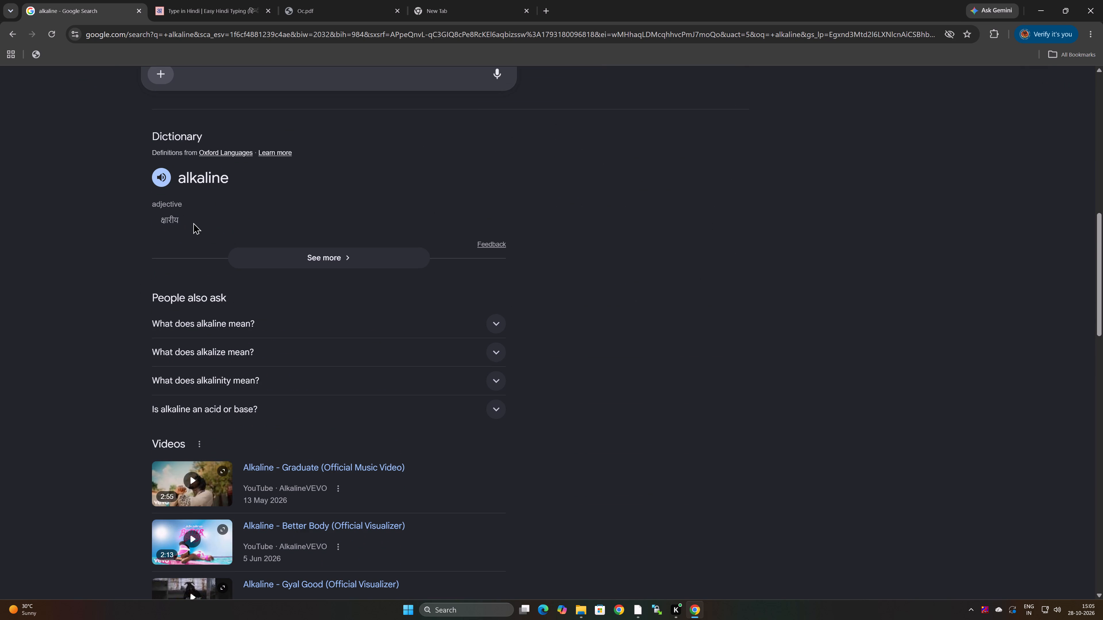
left_click_drag(178, 218, 153, 222)
Reopen PH.pdf from the soil map folder to check its Hindi parameter title again, and close it.
left_click(573, 578)
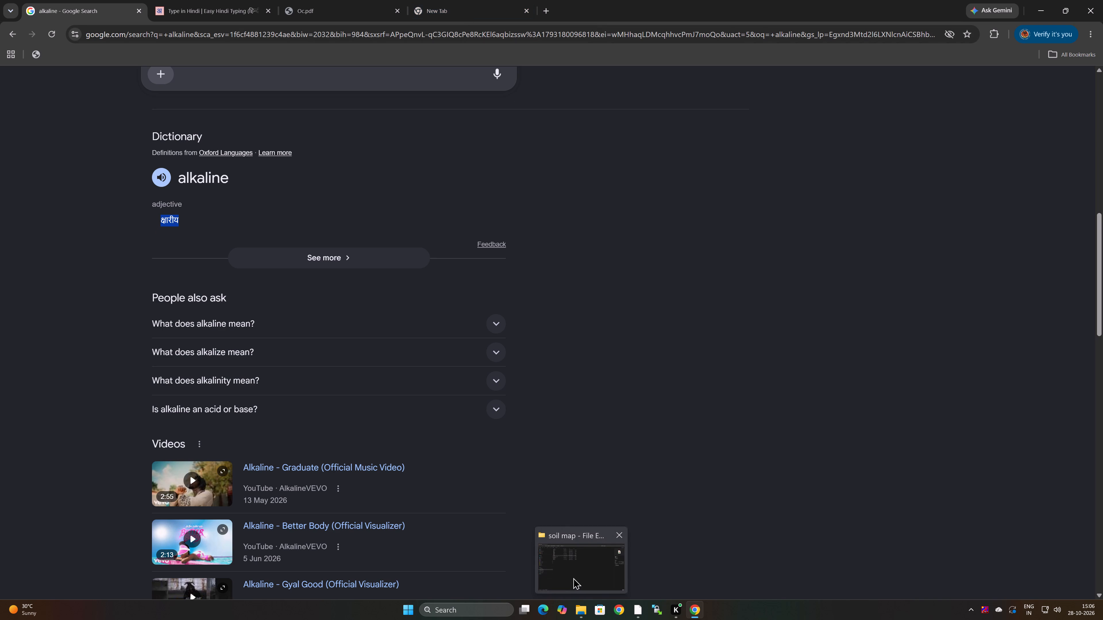
left_click(217, 155)
left_click(219, 155)
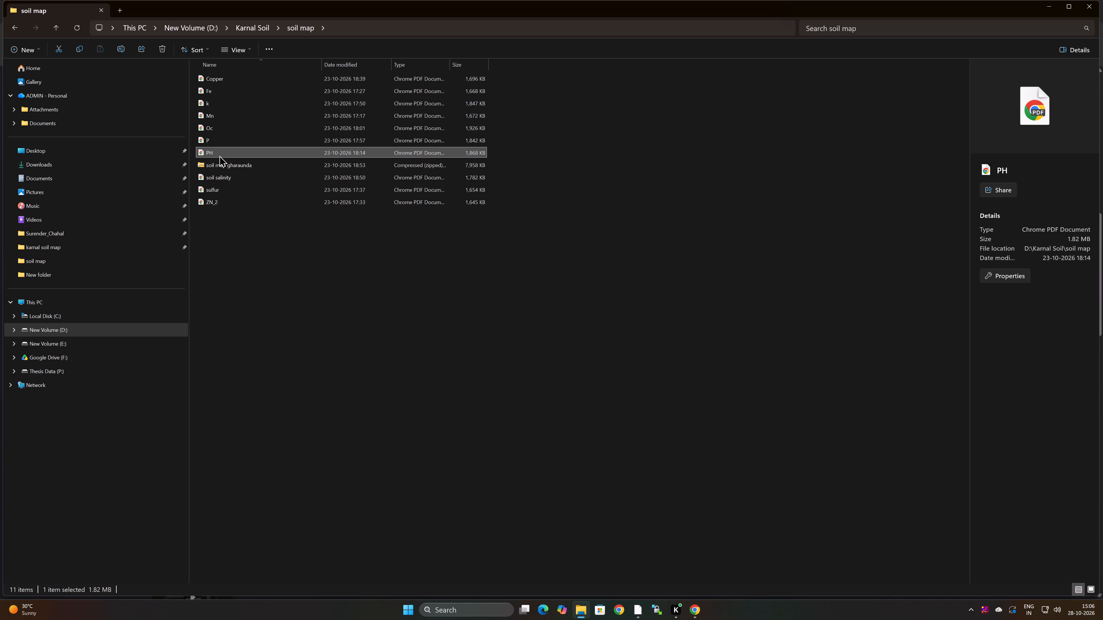
double_click(218, 153)
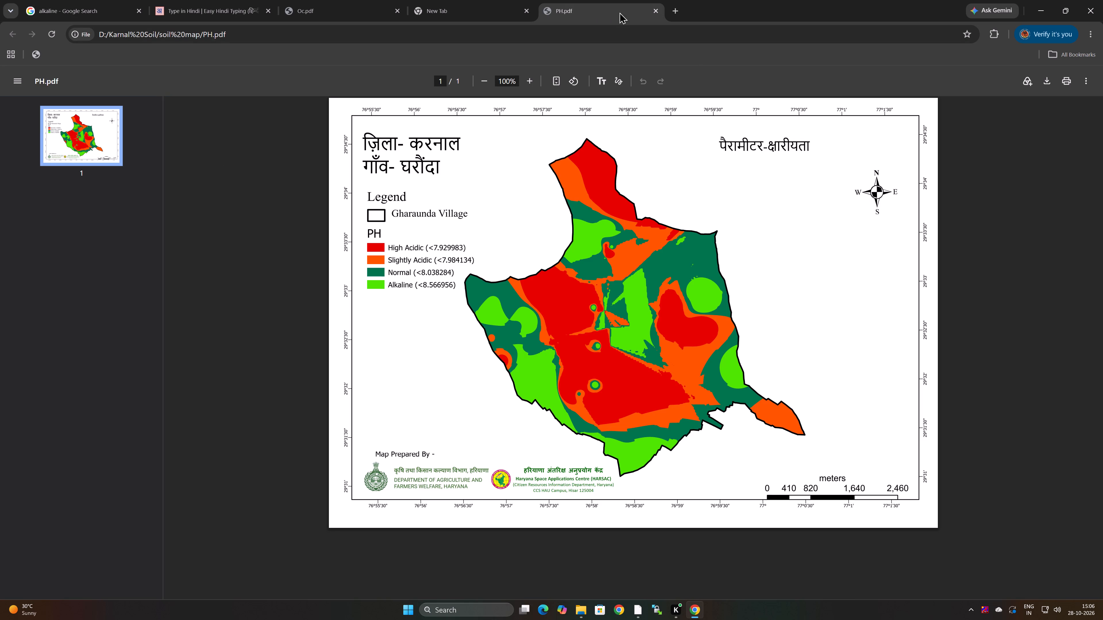
left_click(655, 11)
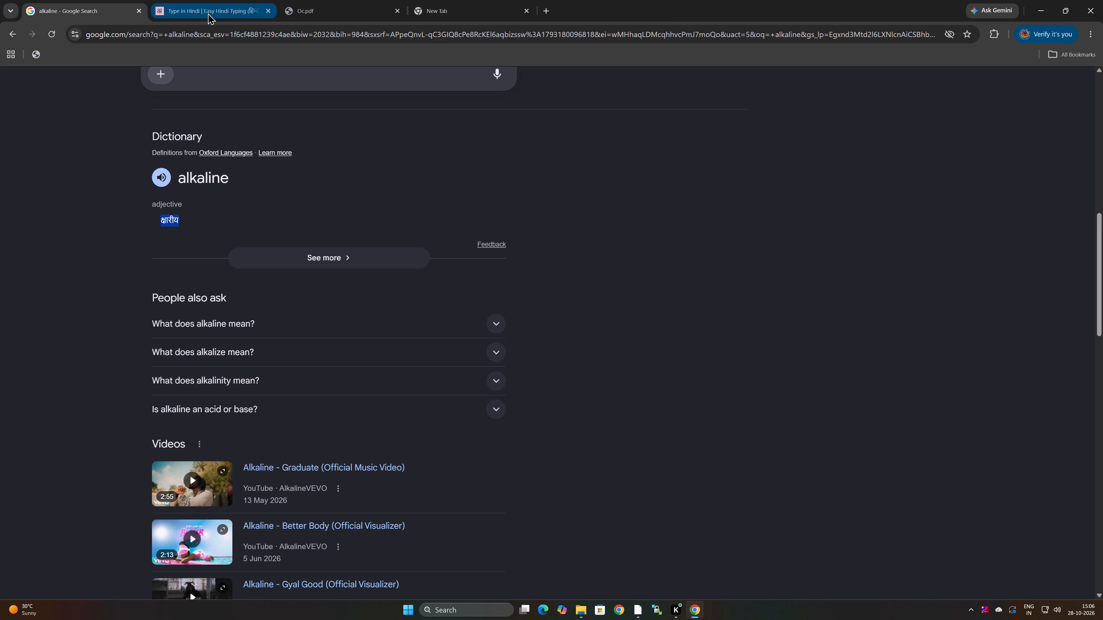
Translate "alkaline" from English to Hindi with Easy Hindi Typing's translator and select the translation क्षारीय.
left_click(208, 9)
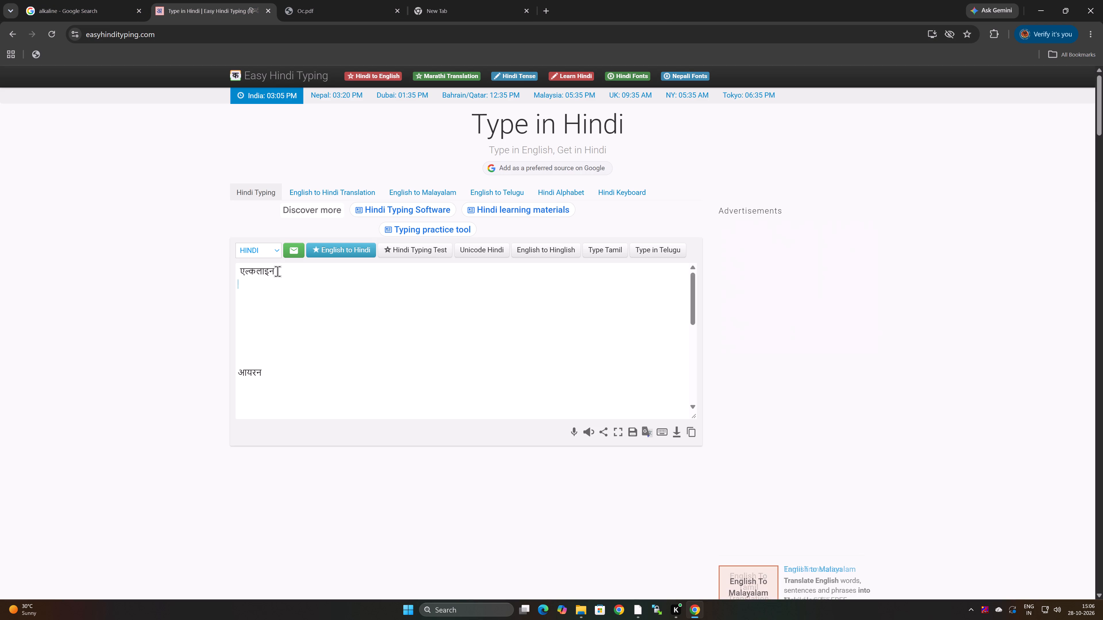
left_click_drag(277, 270, 235, 268)
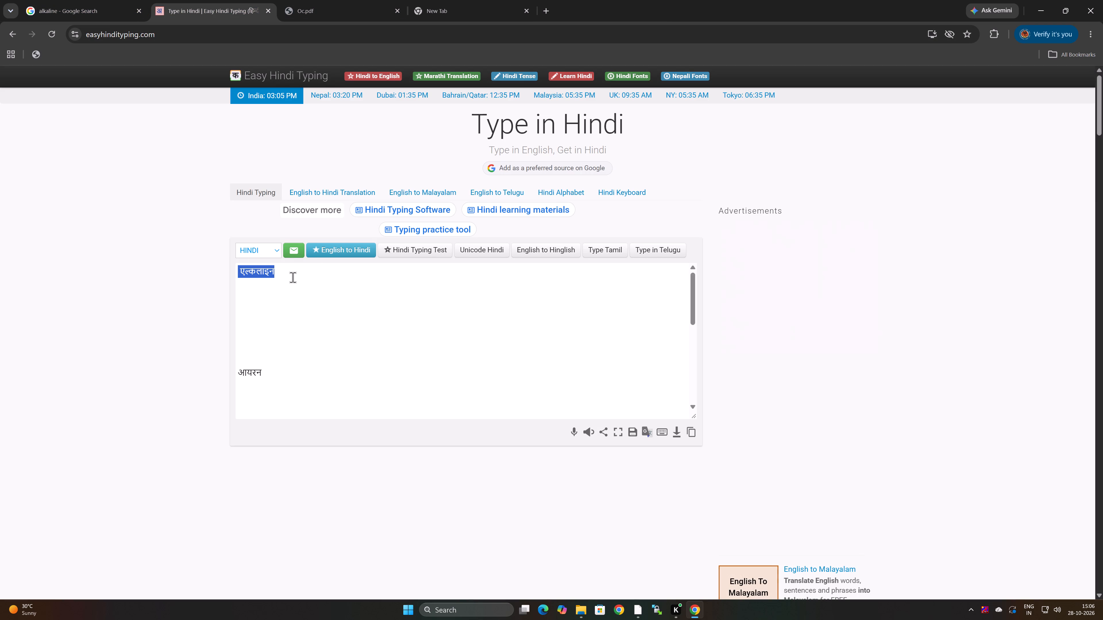
left_click(336, 250)
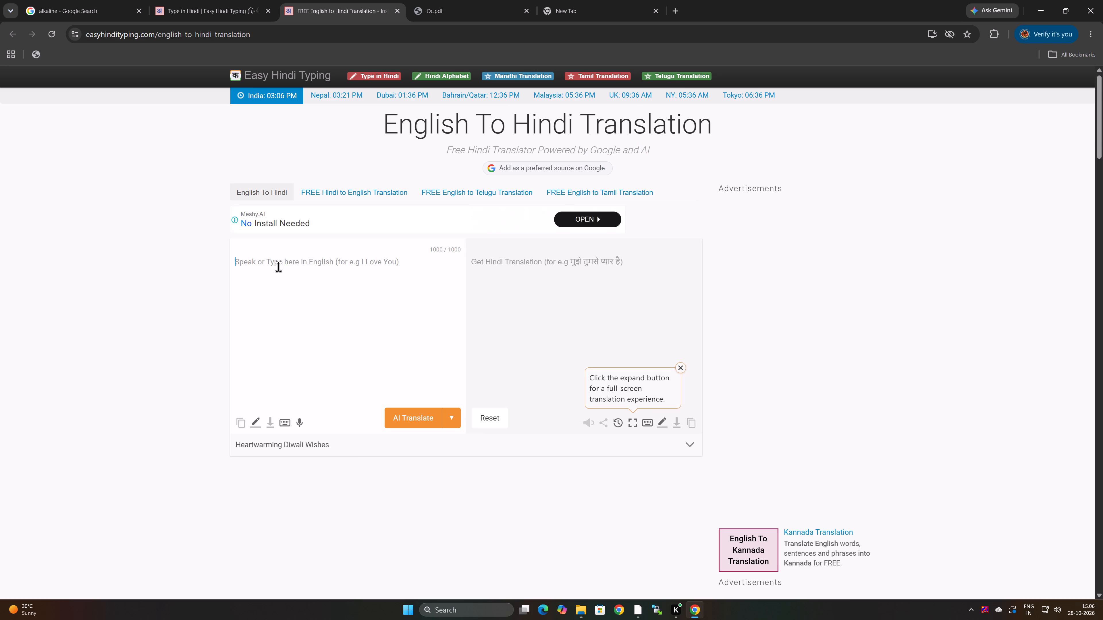
key("ctrl+v")
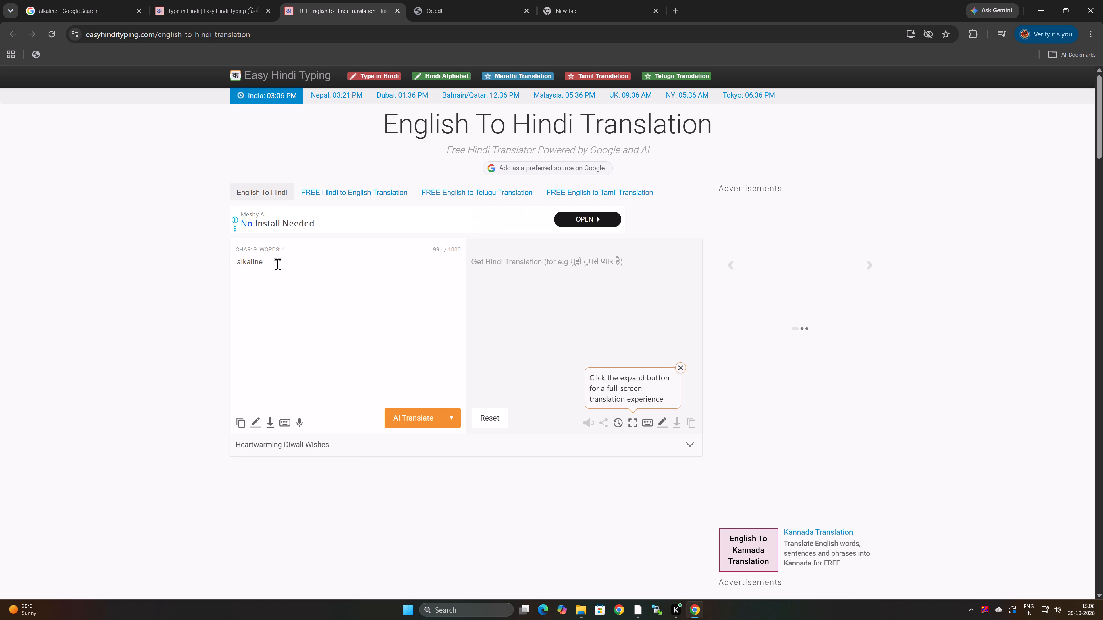
key("Return")
left_click(407, 417)
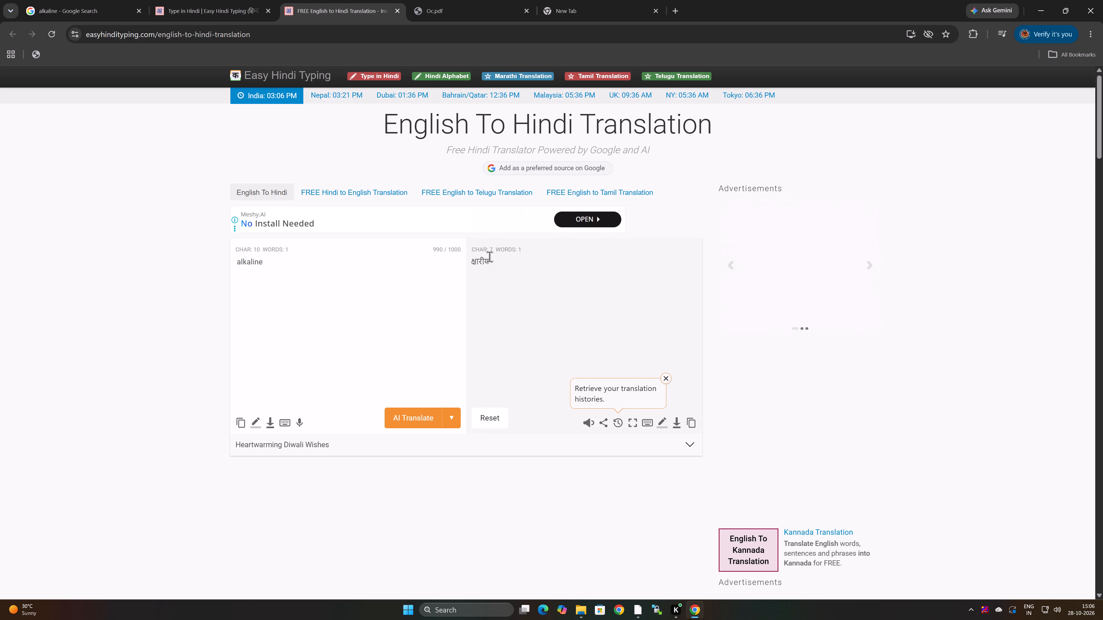
left_click_drag(491, 264, 440, 261)
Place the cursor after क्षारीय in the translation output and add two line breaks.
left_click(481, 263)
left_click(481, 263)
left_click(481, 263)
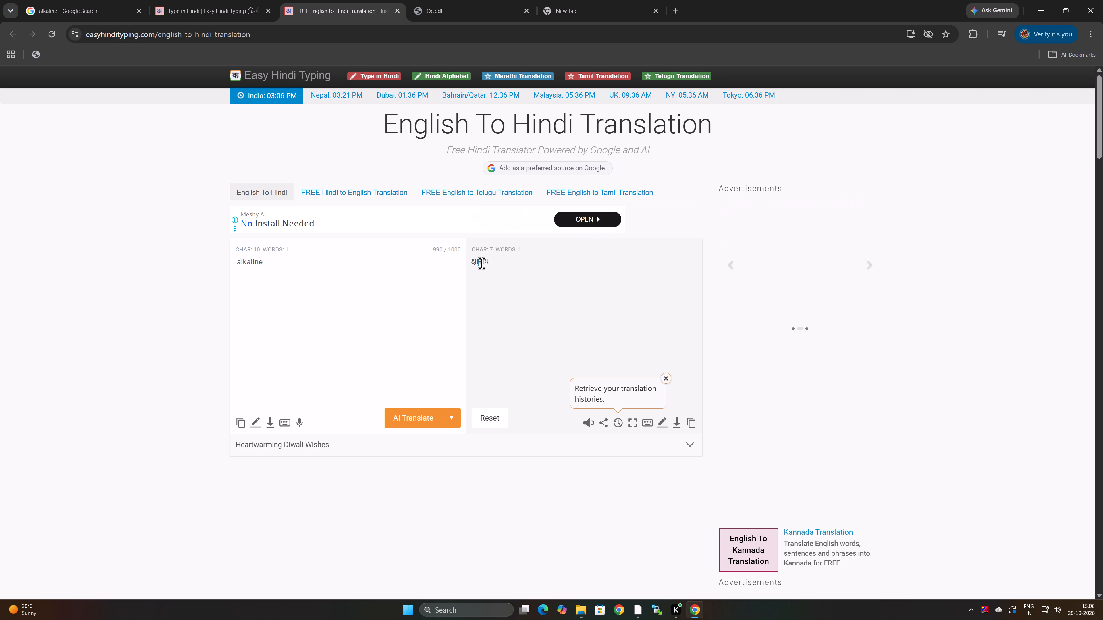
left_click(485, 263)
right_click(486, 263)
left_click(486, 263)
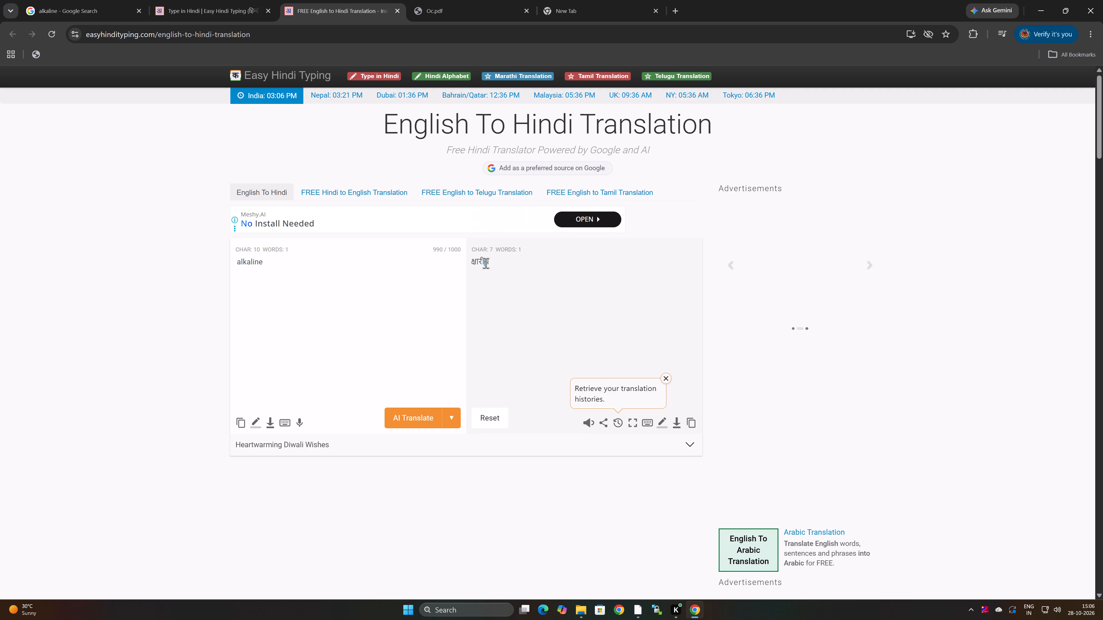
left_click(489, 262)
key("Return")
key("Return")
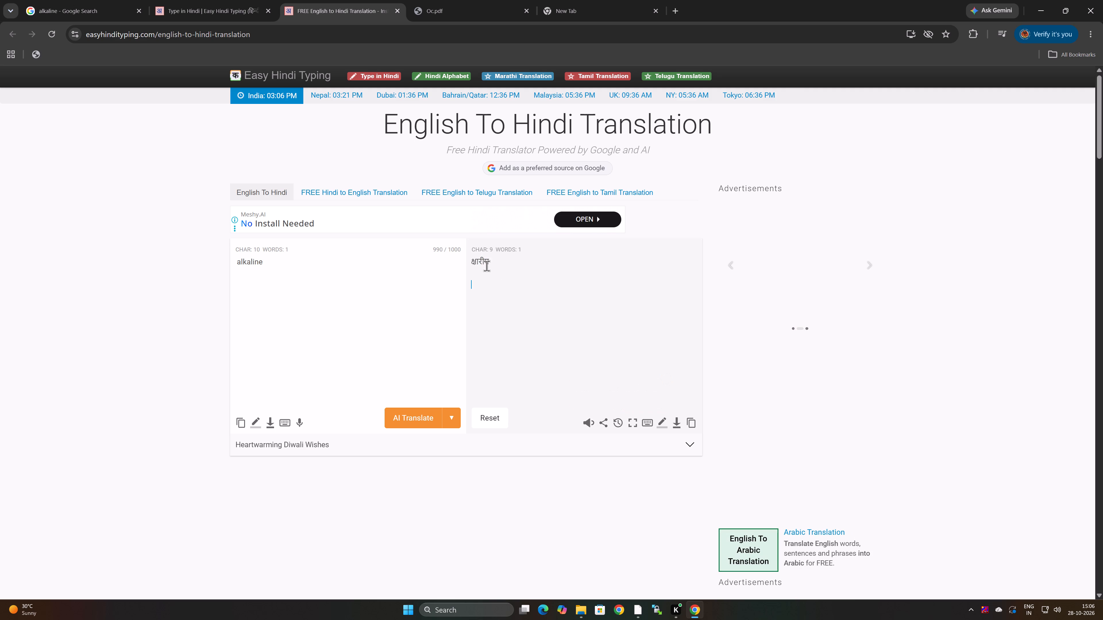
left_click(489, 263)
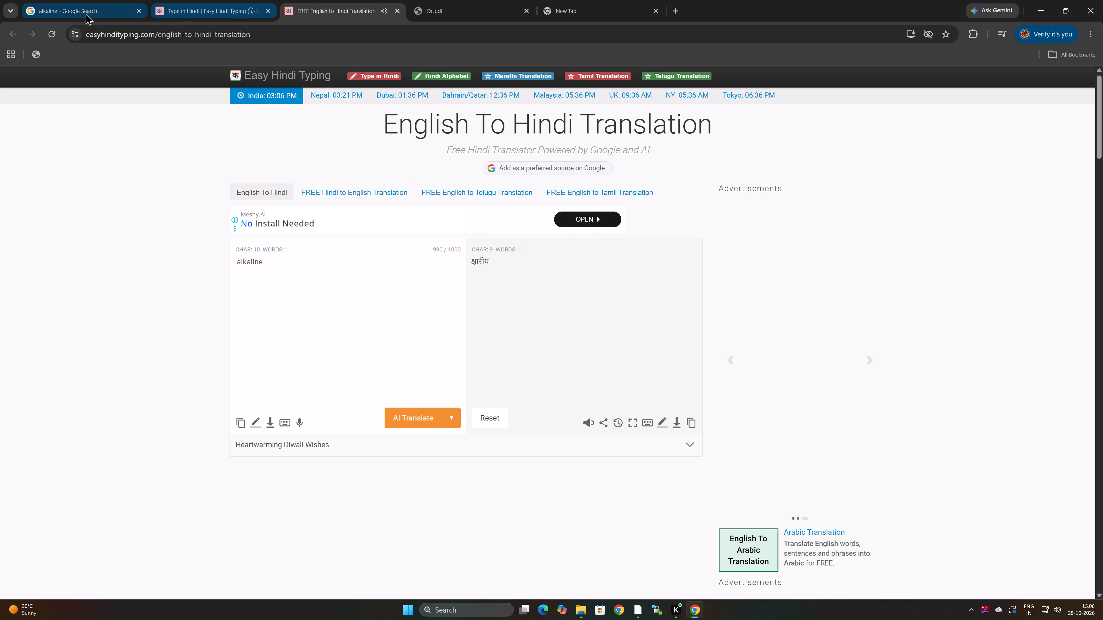
Return to the Google results for alkaline and read the AI Overview's explanation of the term.
left_click(78, 11)
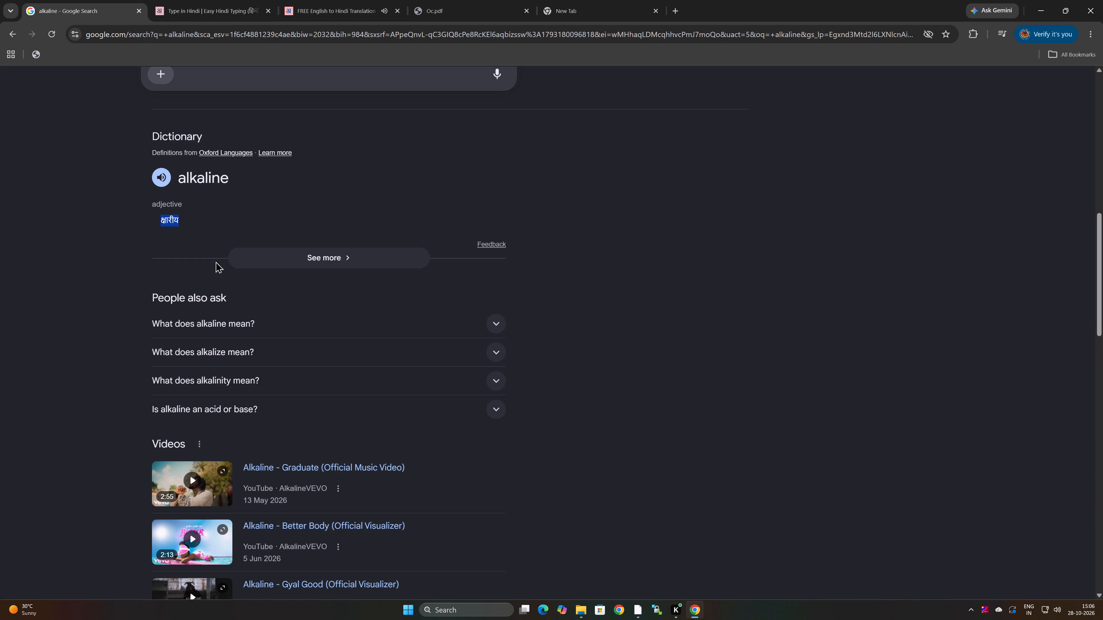
scroll(215, 261, "up", 18)
left_click(245, 244)
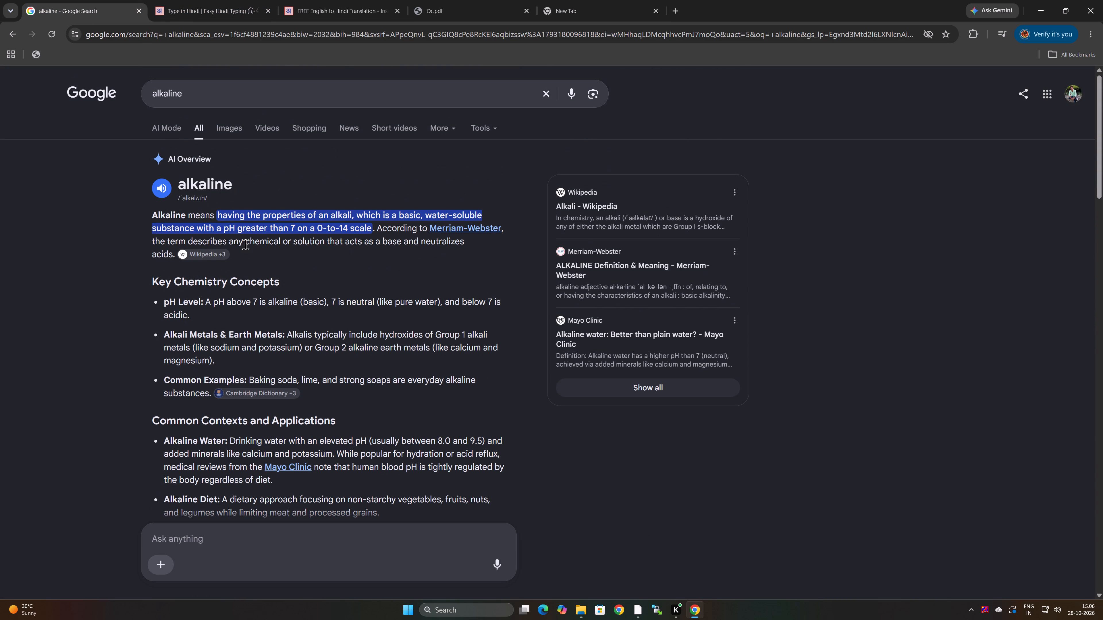
left_click(193, 216)
left_click(249, 225)
left_click(253, 226)
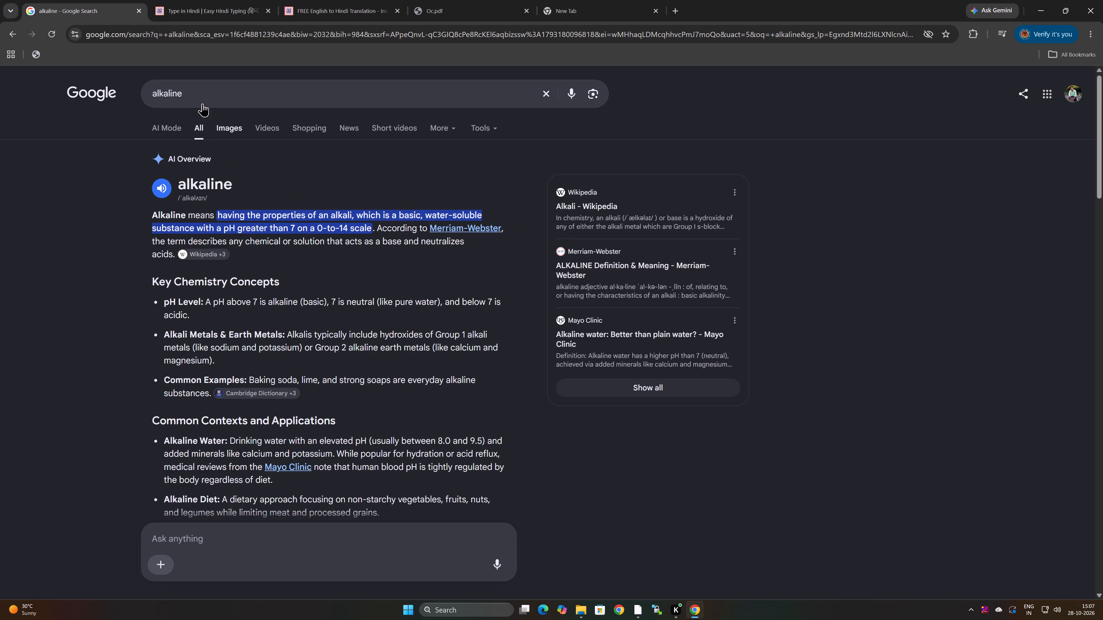
Copy एल्कलाइन in the Hindi typing box, paste it repeatedly, and clear all copies from the first line.
left_click(187, 9)
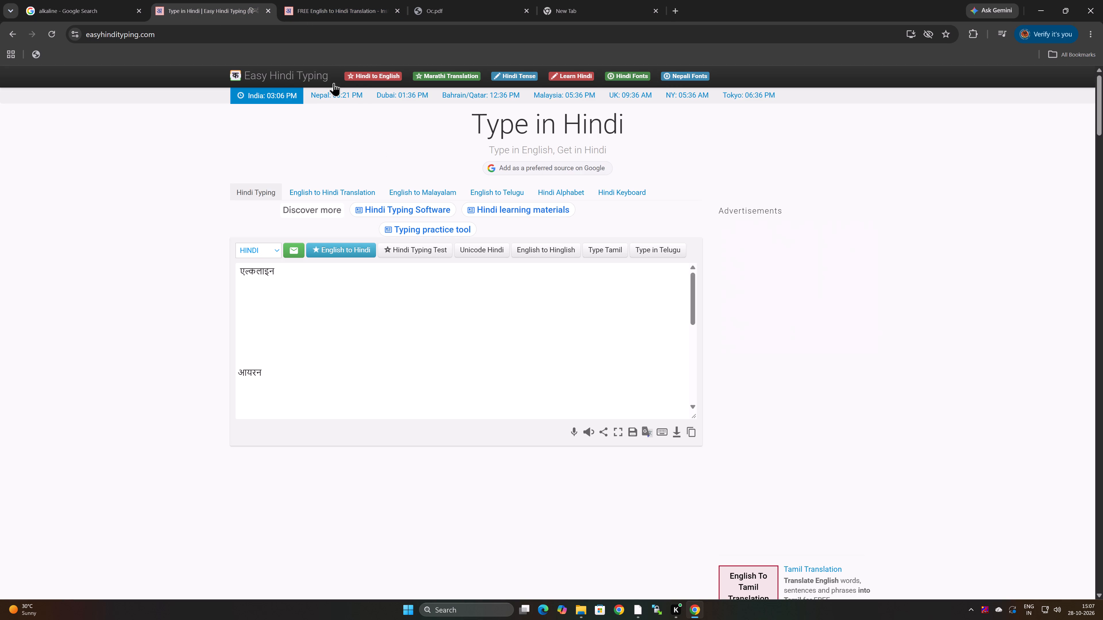
left_click_drag(292, 272, 223, 272)
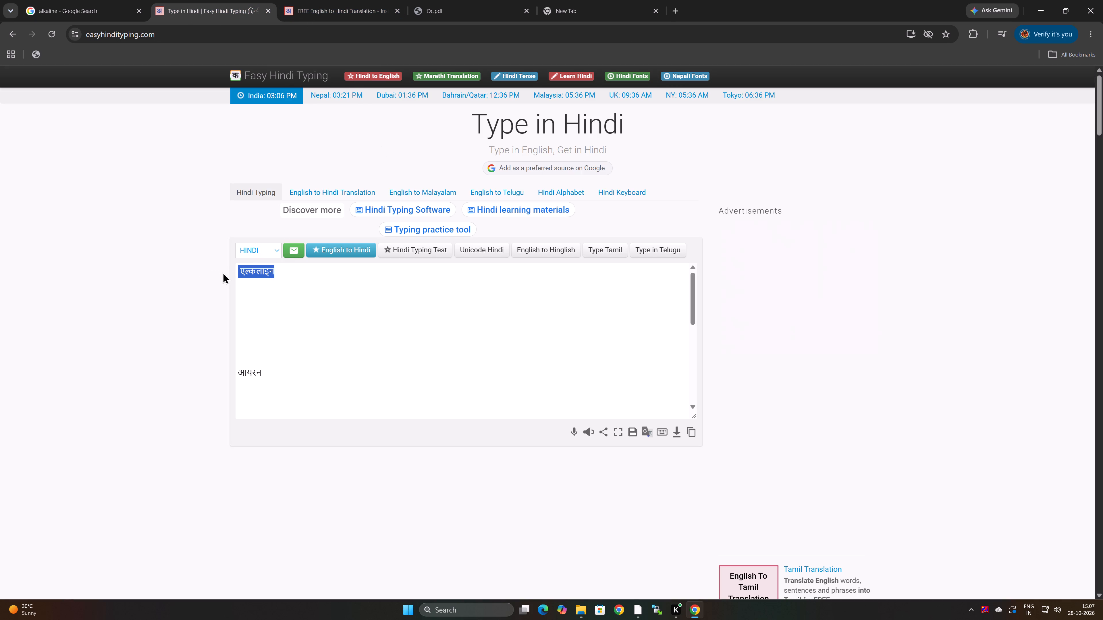
key("ctrl+c")
key("ctrl+v")
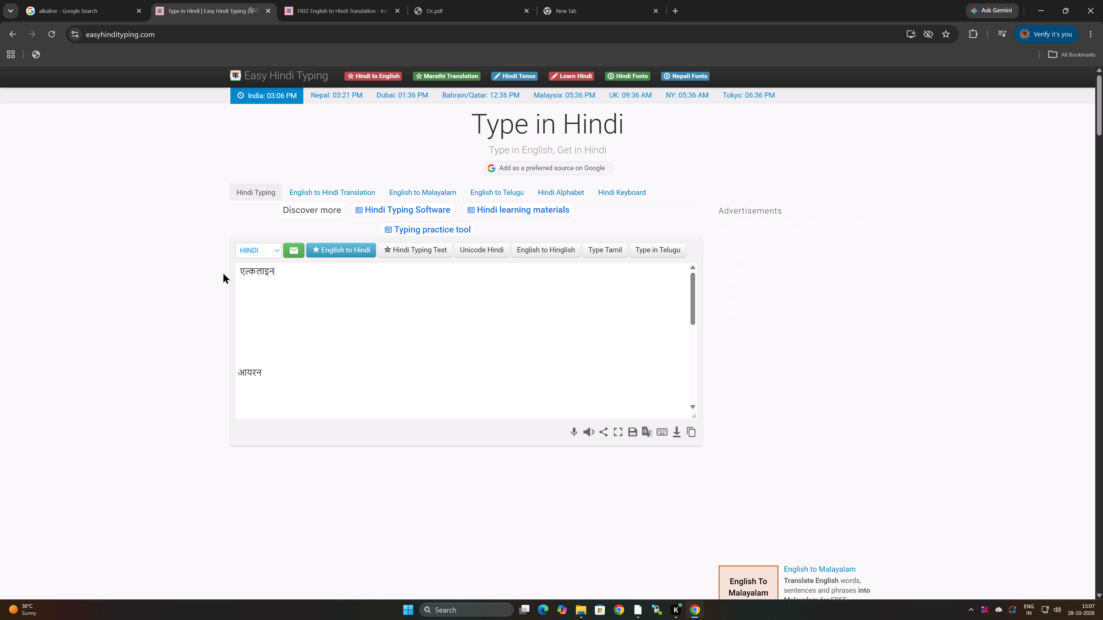
key("ctrl+v")
key("ctrl+v")
key("ctrl+v")
key("ctrl+v")
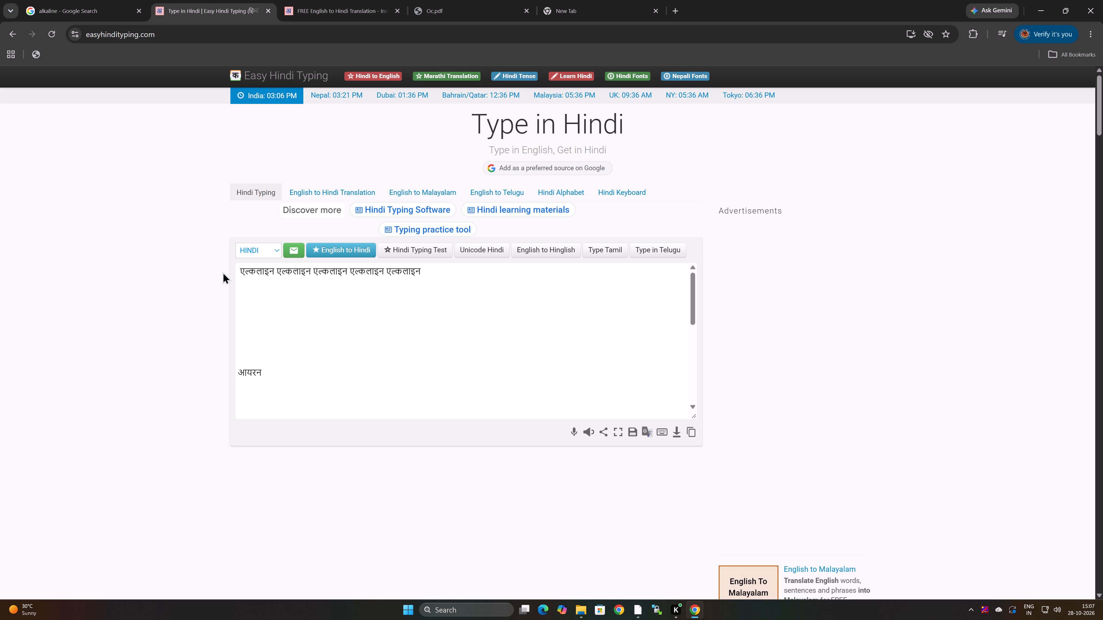
key("ctrl+BackSpace")
key("ctrl+BackSpace")
key("ctrl+BackSpace")
key("ctrl+BackSpace")
key("ctrl+BackSpace")
key("ctrl+BackSpace")
key("ctrl+BackSpace")
key("ctrl+BackSpace")
key("ctrl+BackSpace")
key("ctrl+BackSpace")
key("ctrl+BackSpace")
key("ctrl+BackSpace")
key("ctrl+BackSpace")
key("ctrl+BackSpace")
key("ctrl+BackSpace")
key("ctrl+BackSpace")
key("ctrl+BackSpace")
key("ctrl+BackSpace")
key("ctrl+BackSpace")
key("ctrl+BackSpace")
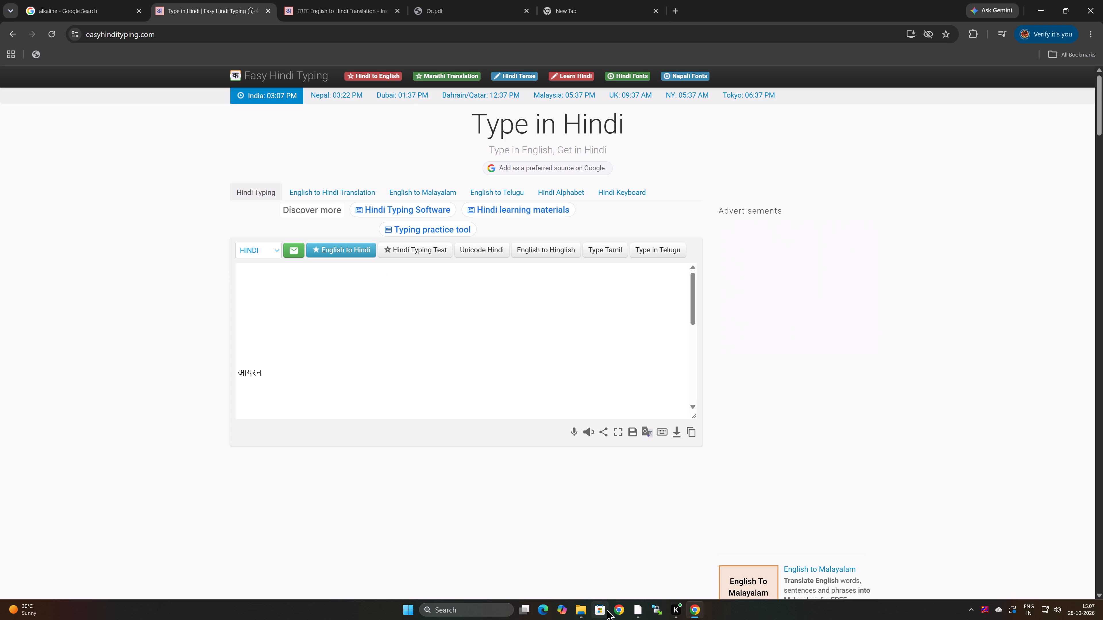
Copy "Alkaline" from the Google AI Overview and convert it to एल्कलाइन in the Hindi typing box.
left_click(84, 9)
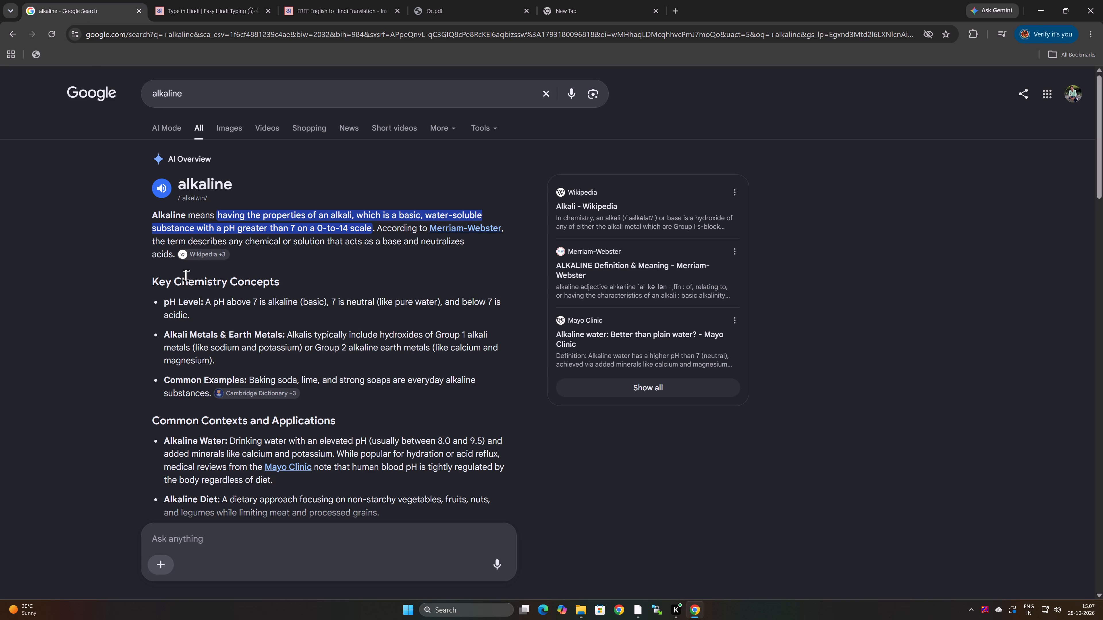
left_click_drag(186, 218, 115, 210)
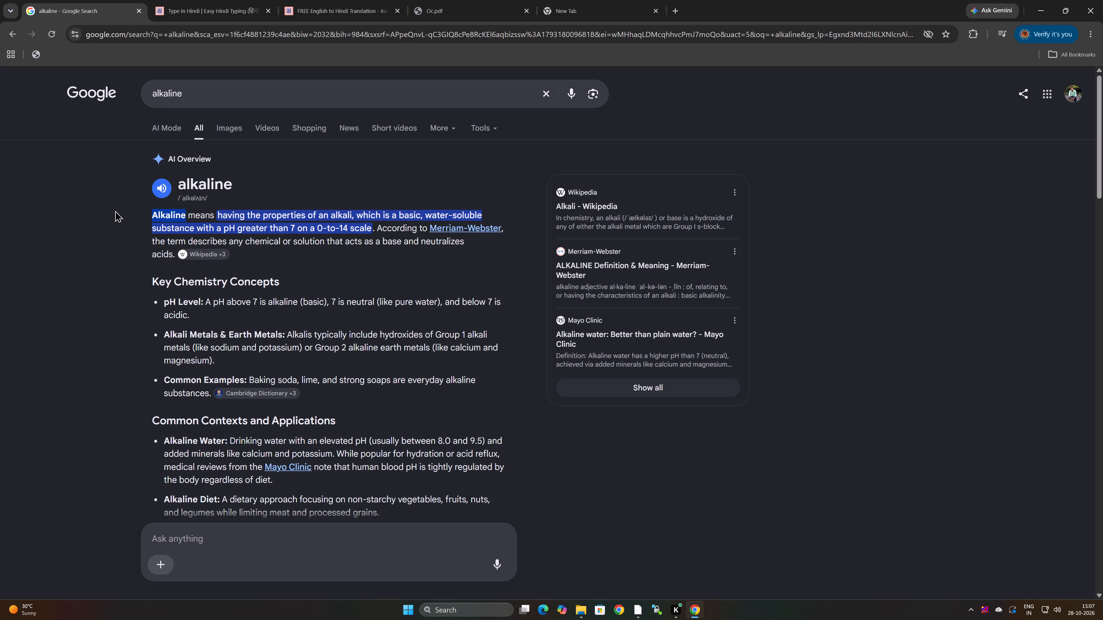
key("ctrl+c")
left_click(211, 9)
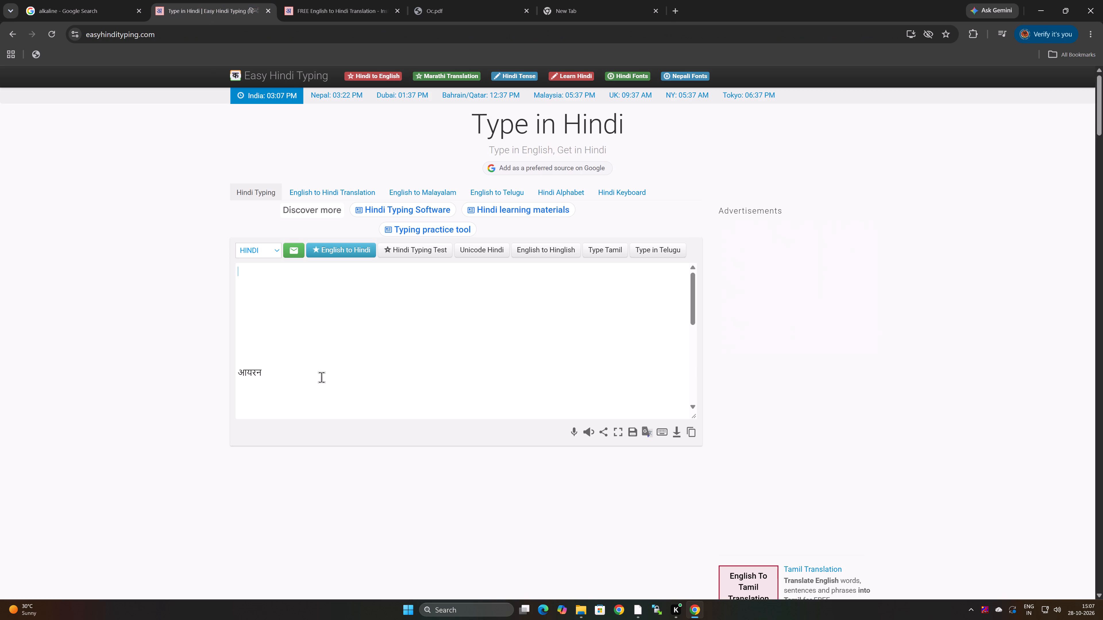
left_click(250, 272)
key("ctrl+v")
key("Return")
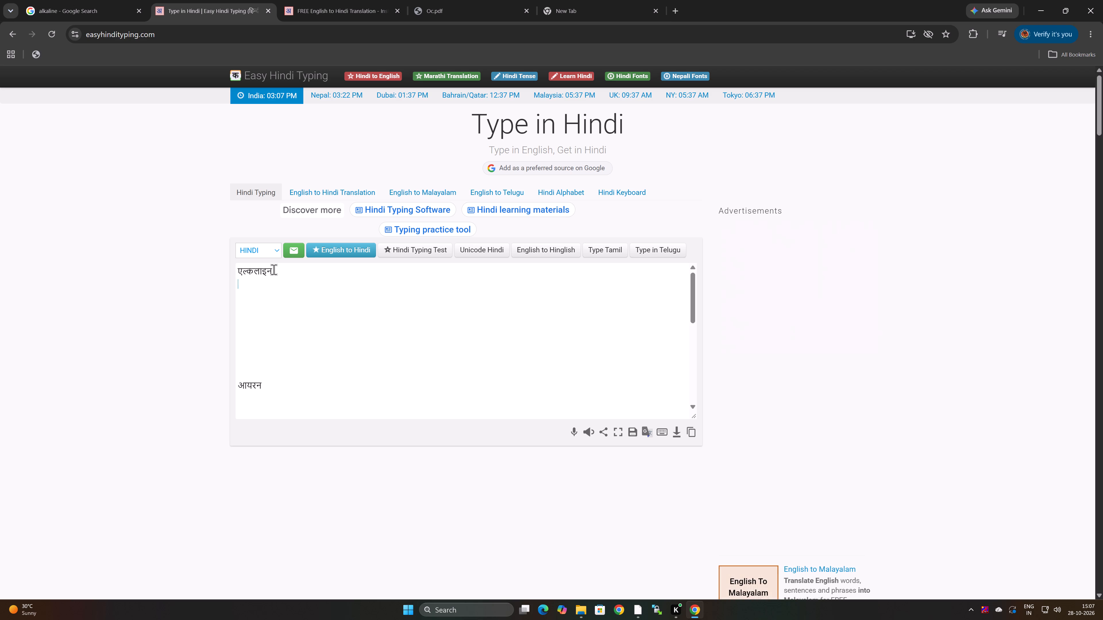
Add the English word Alkaline on the line below एल्कलाइन in the Hindi typing box and copy it.
key("ctrl+z")
key("ctrl+z")
key("ctrl+v")
left_click_drag(268, 286, 209, 285)
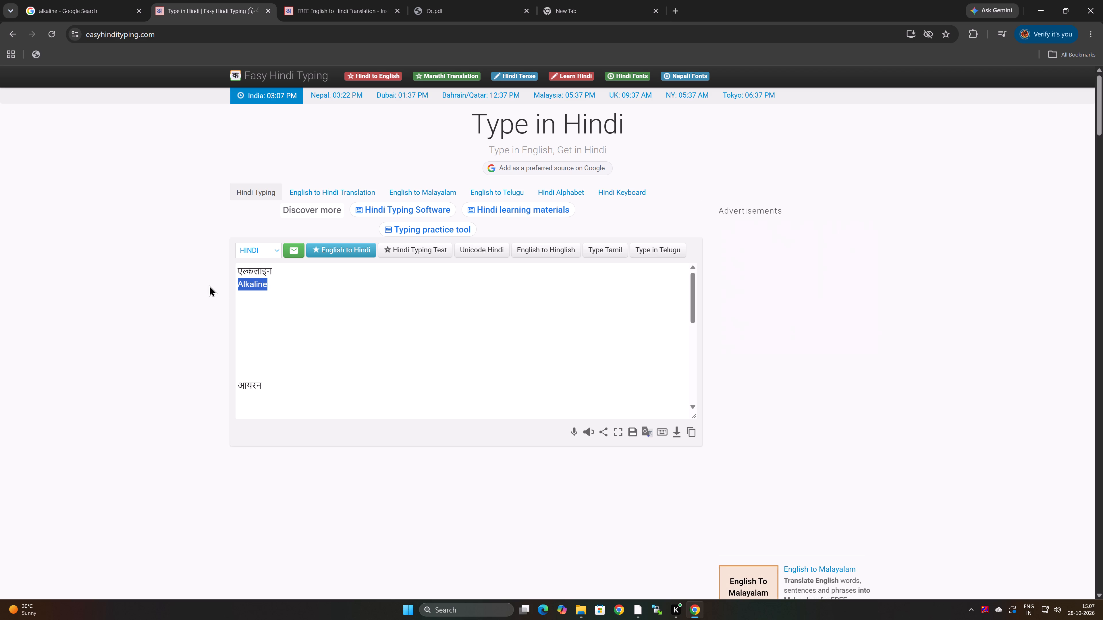
key("ctrl+c")
Close the advertisement in the English to Hindi translator, replace the source text with Alkaline, and translate it.
left_click(336, 9)
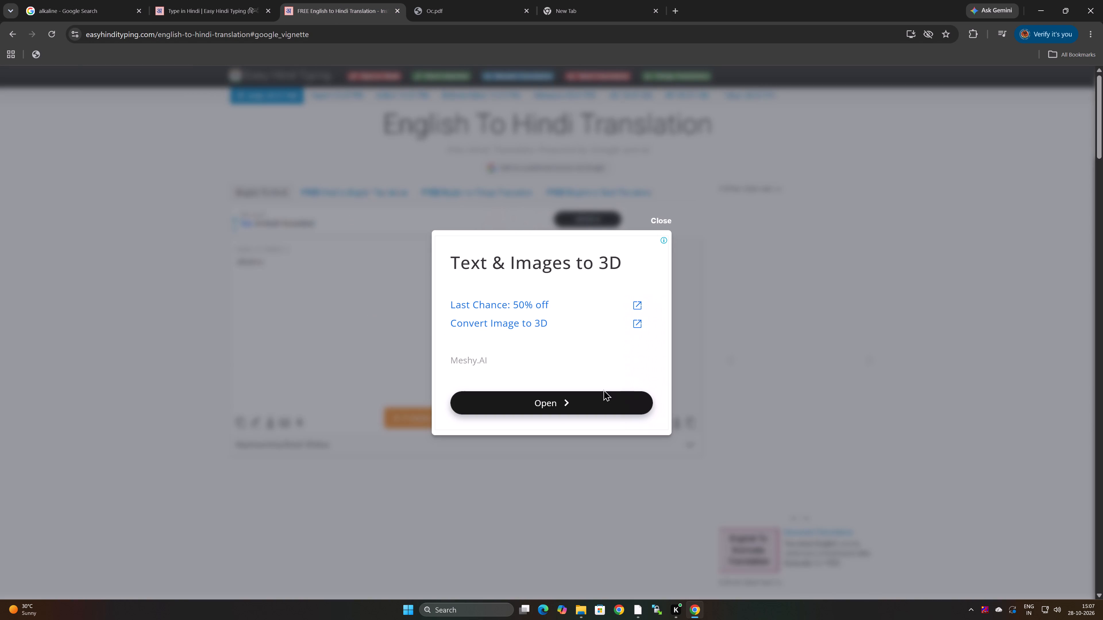
left_click(658, 218)
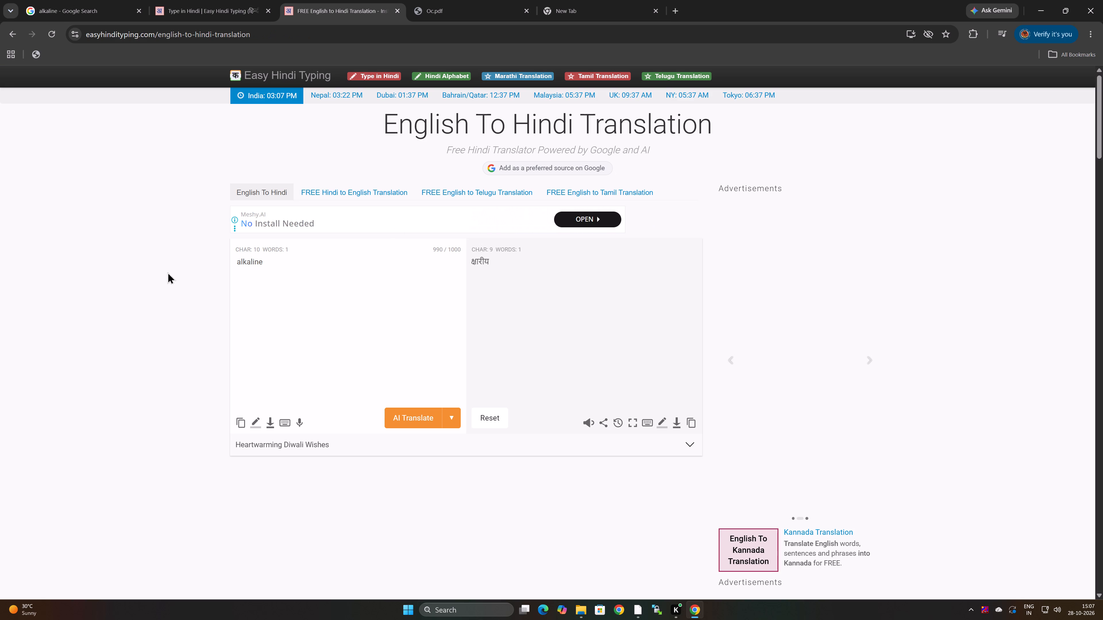
left_click_drag(263, 266, 179, 261)
key("ctrl+v")
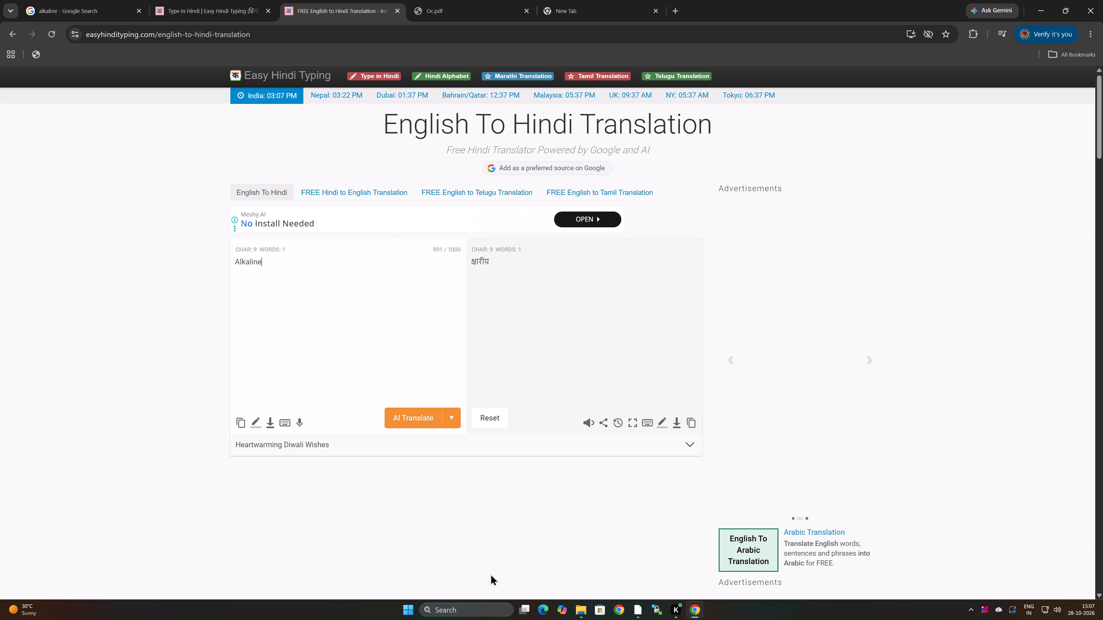
left_click(404, 419)
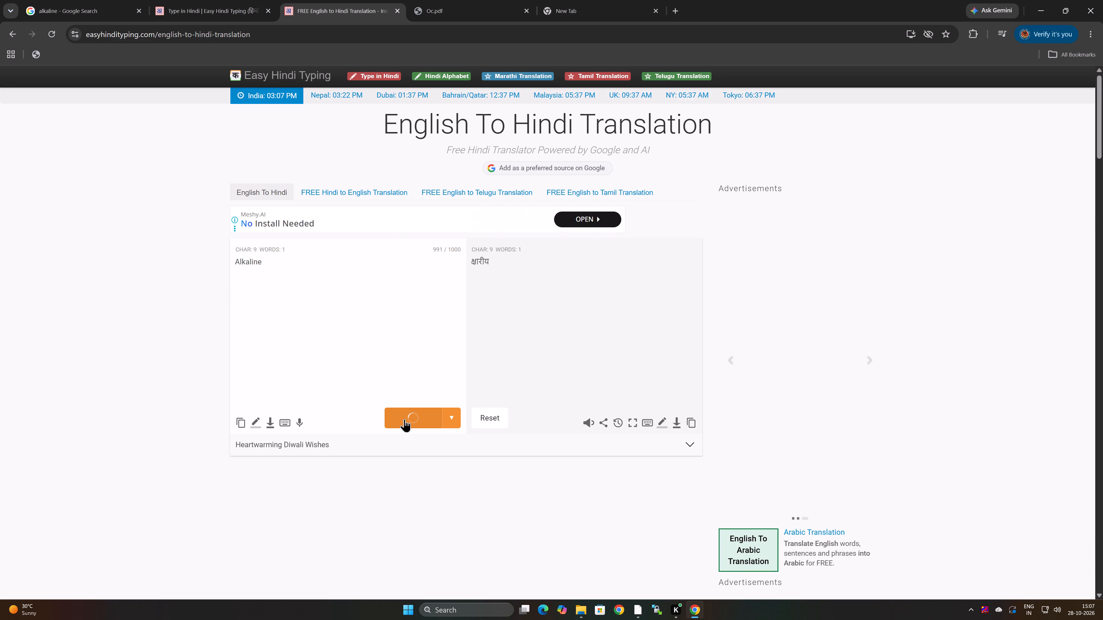
left_click(404, 419)
triple_click(404, 419)
triple_click(404, 419)
Clear the Hindi result, translate Alkaline again, and copy the translation क्षारीय.
left_click_drag(500, 261, 441, 265)
key("Delete")
left_click(409, 412)
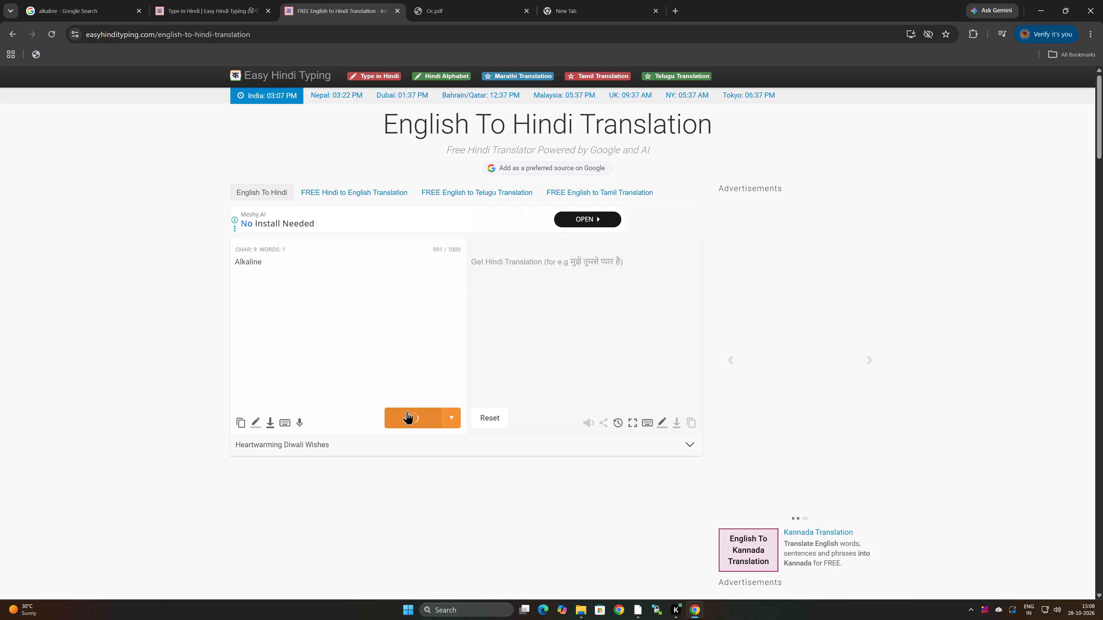
left_click_drag(494, 261, 422, 266)
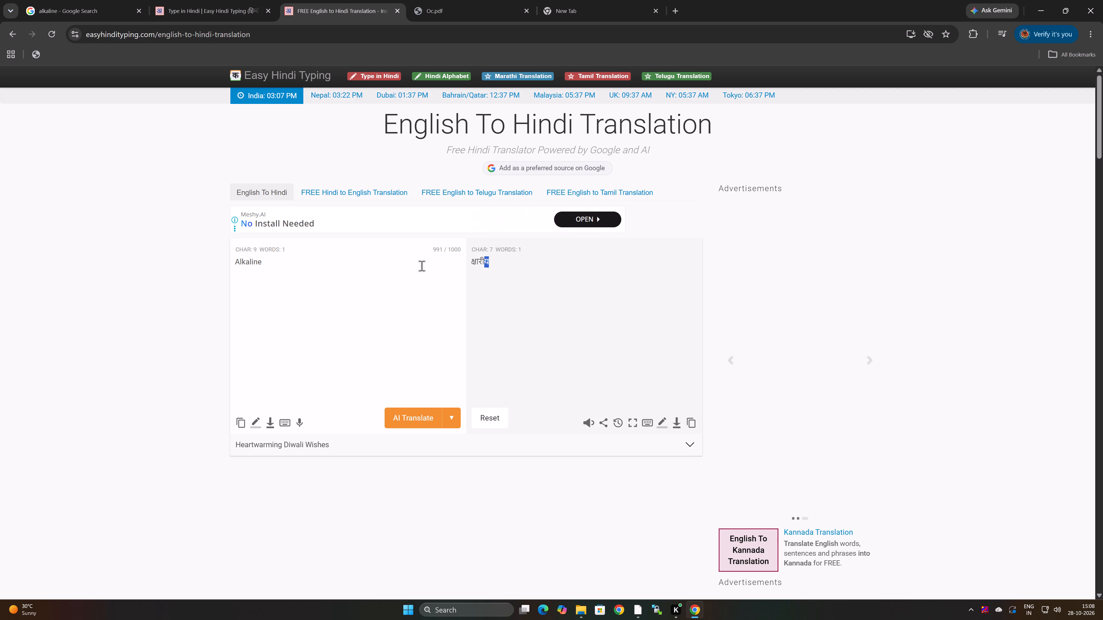
key("ctrl+c")
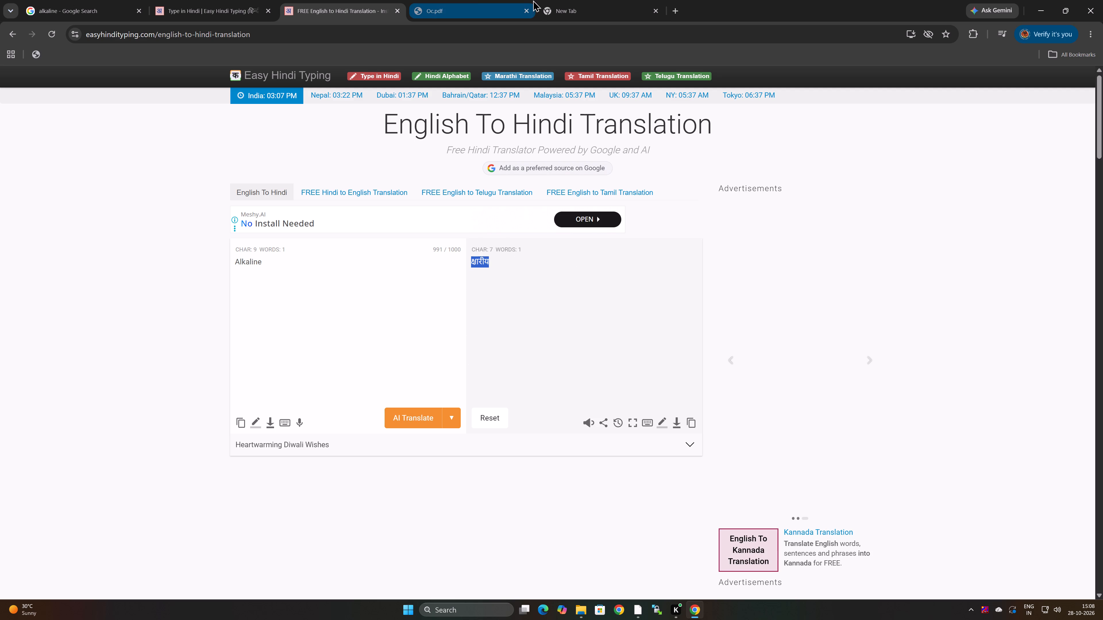
In the ArcGIS Pro layout, replace आर्गेनिक कार्बन in the parameter title with the copied क्षारीय.
left_click(670, 566)
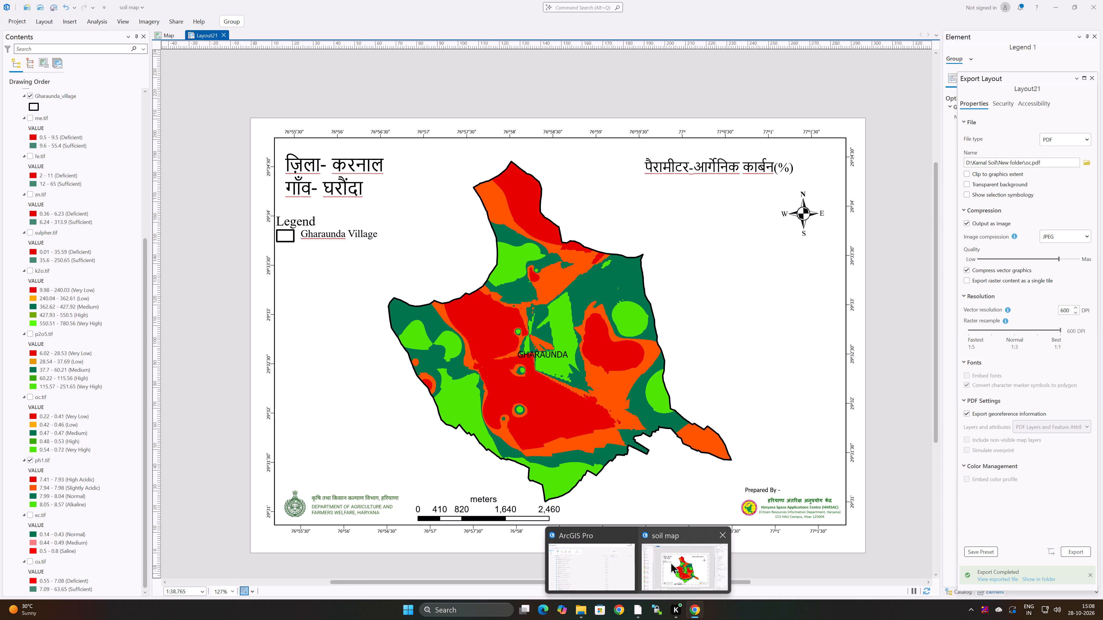
left_click(772, 169)
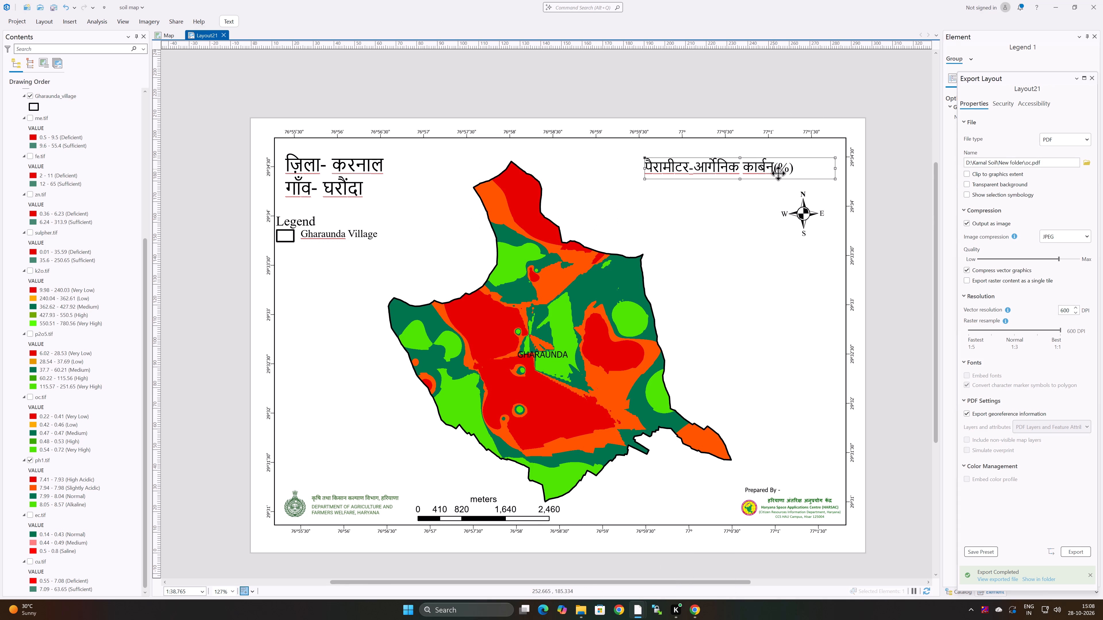
left_click(775, 171)
left_click(773, 170)
double_click(769, 167)
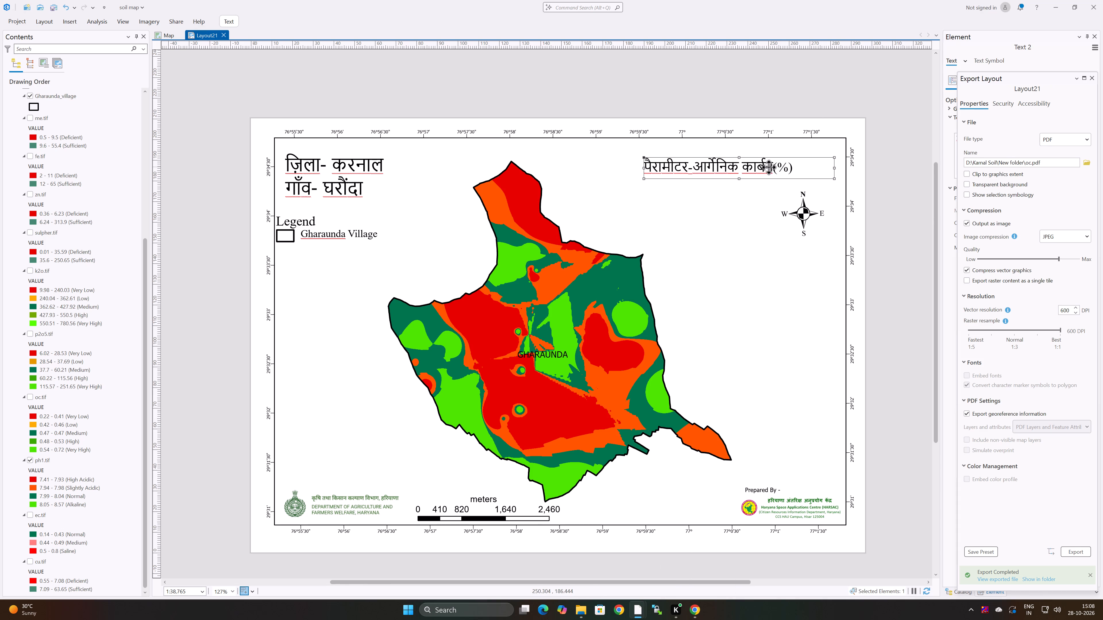
left_click(768, 172)
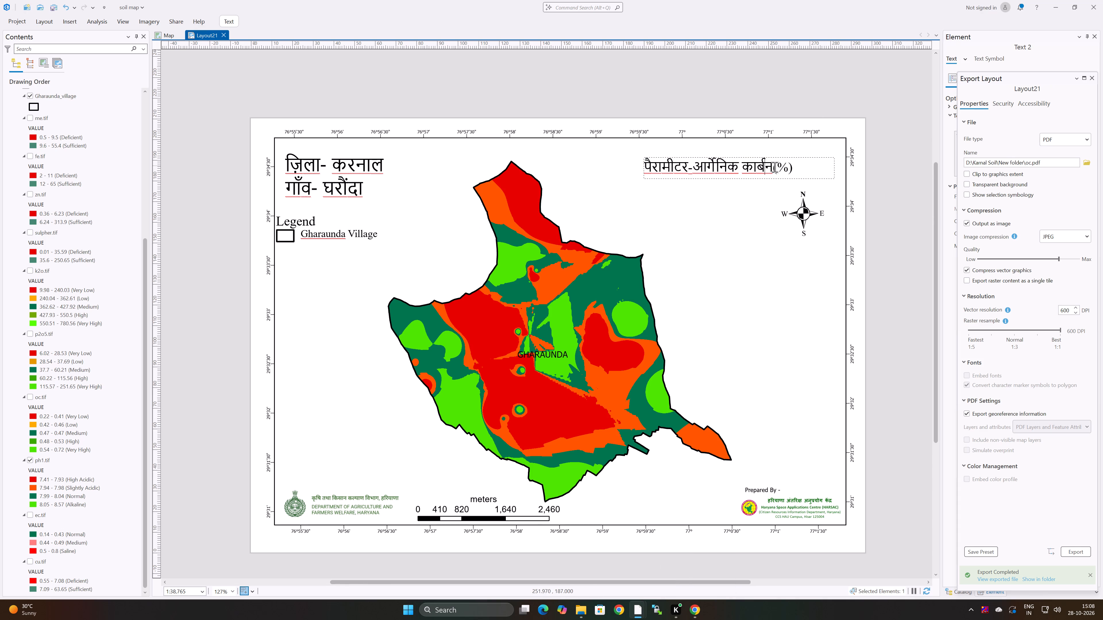
left_click_drag(772, 166, 700, 169)
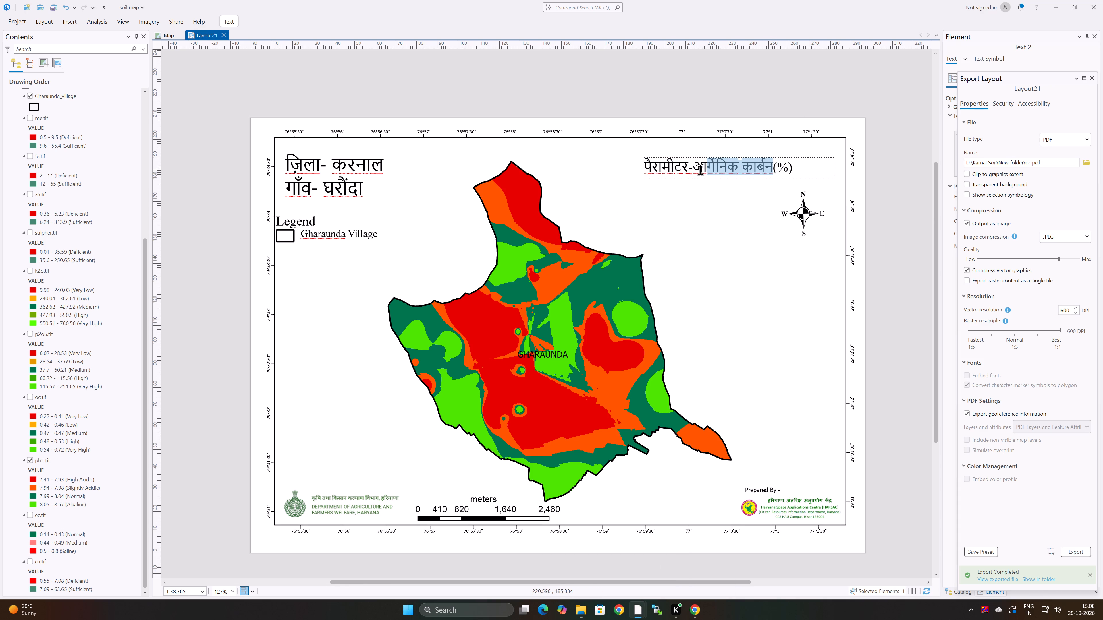
left_click_drag(700, 169, 697, 169)
key("ctrl+v")
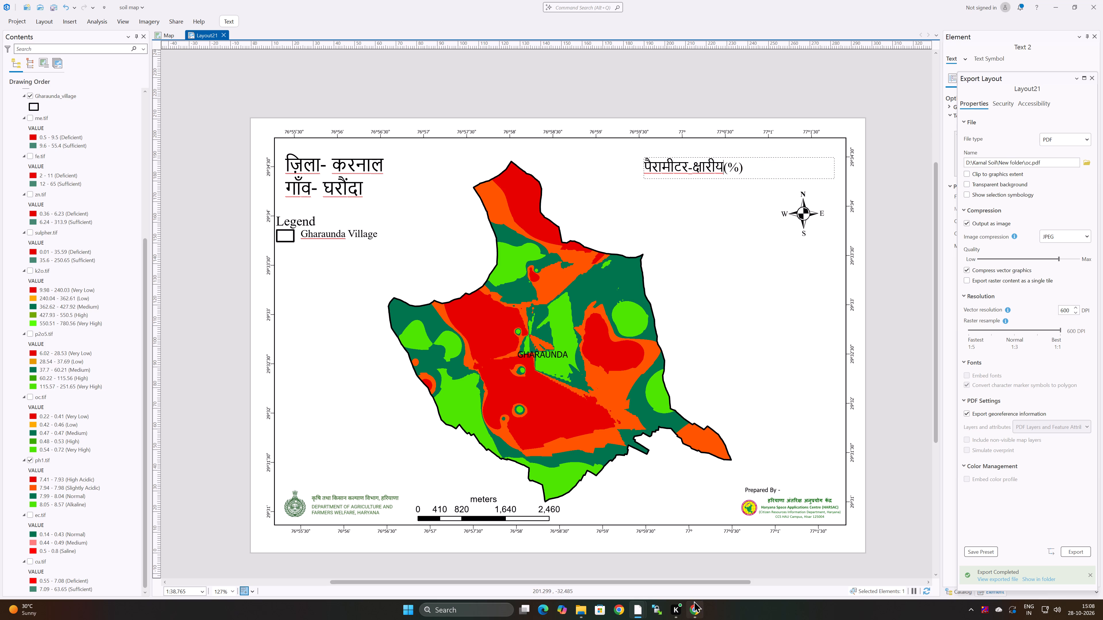
Open the earlier PH PDF from the soil map folder, examine its title and legend, and close it.
left_click_drag(697, 564, 694, 560)
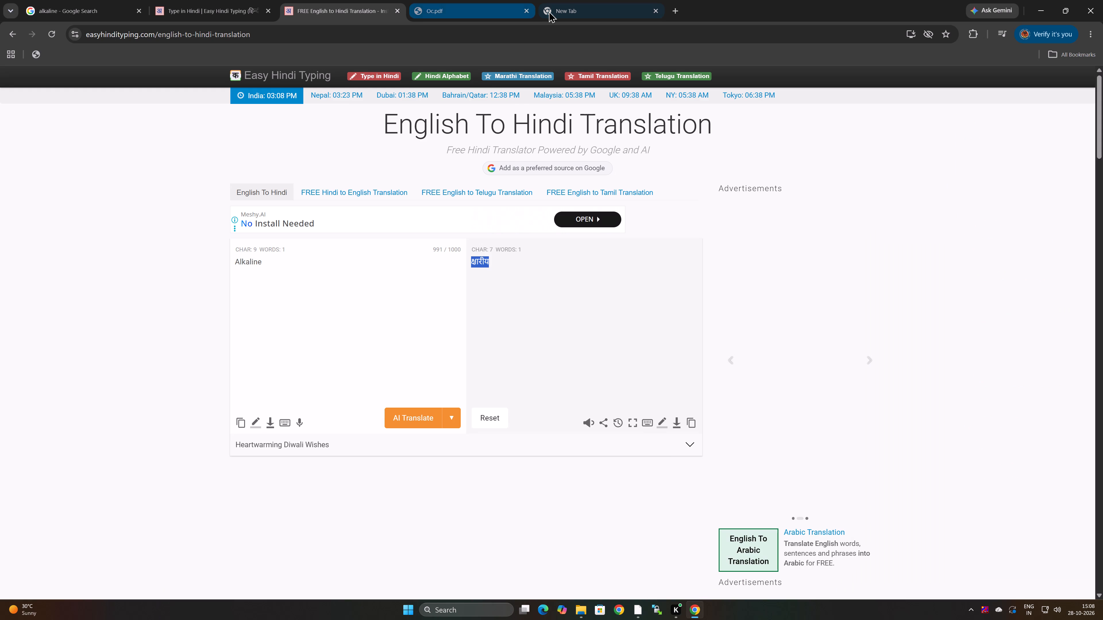
left_click(579, 6)
left_click(490, 11)
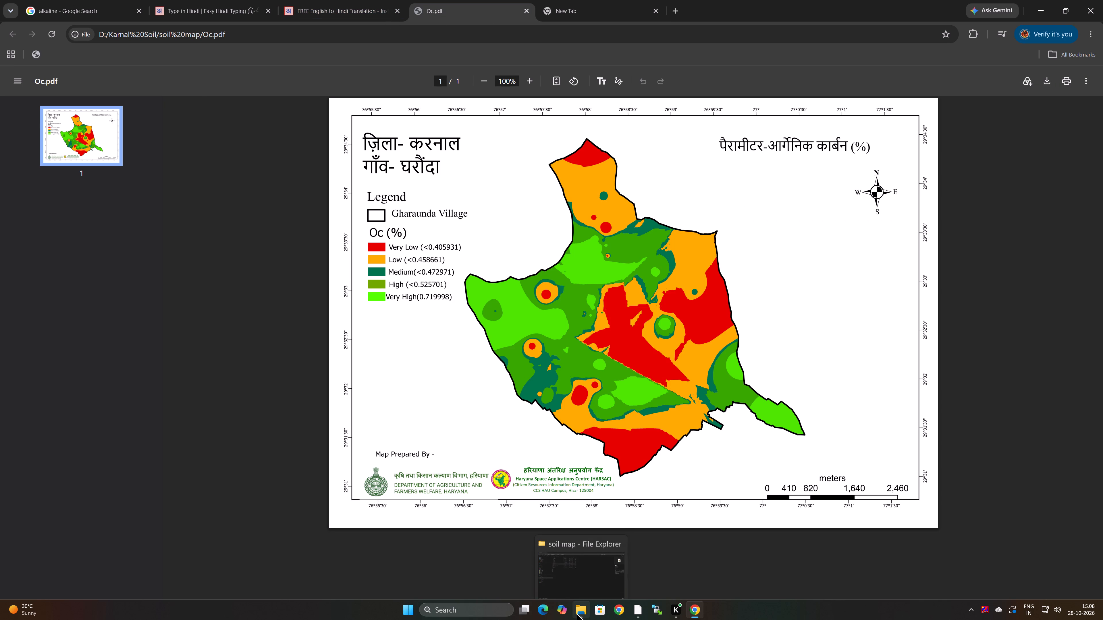
left_click(577, 578)
double_click(259, 153)
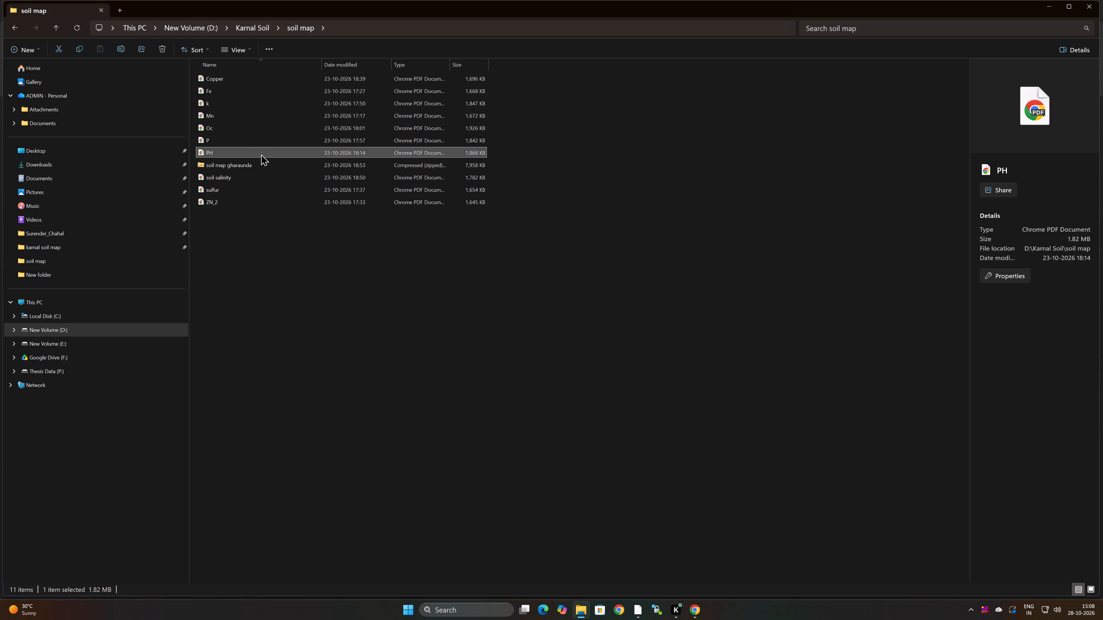
double_click(256, 149)
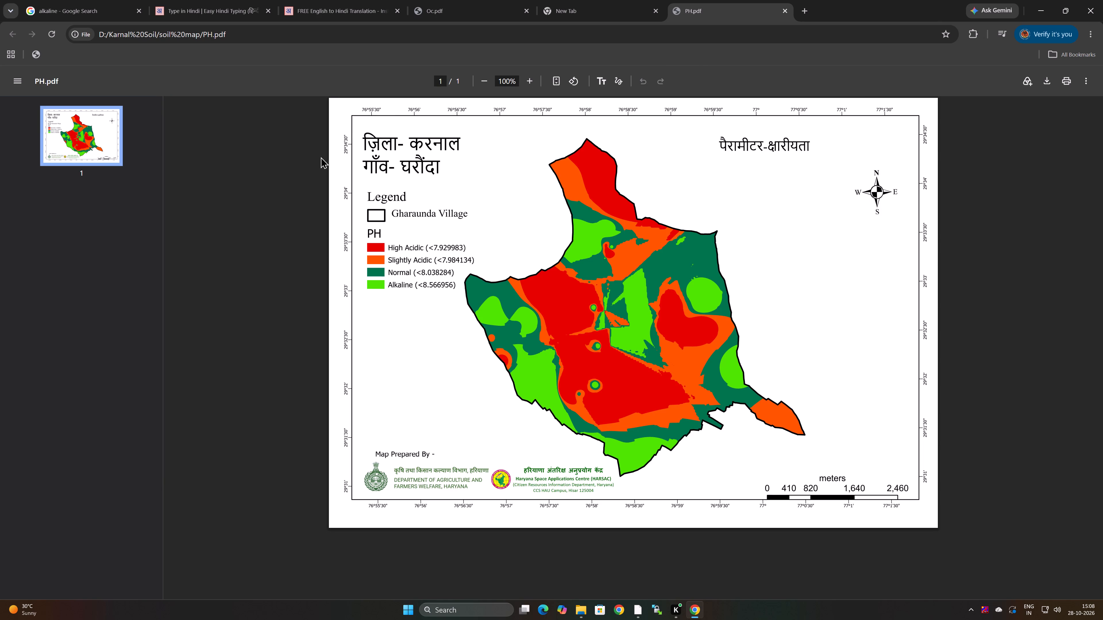
left_click(786, 11)
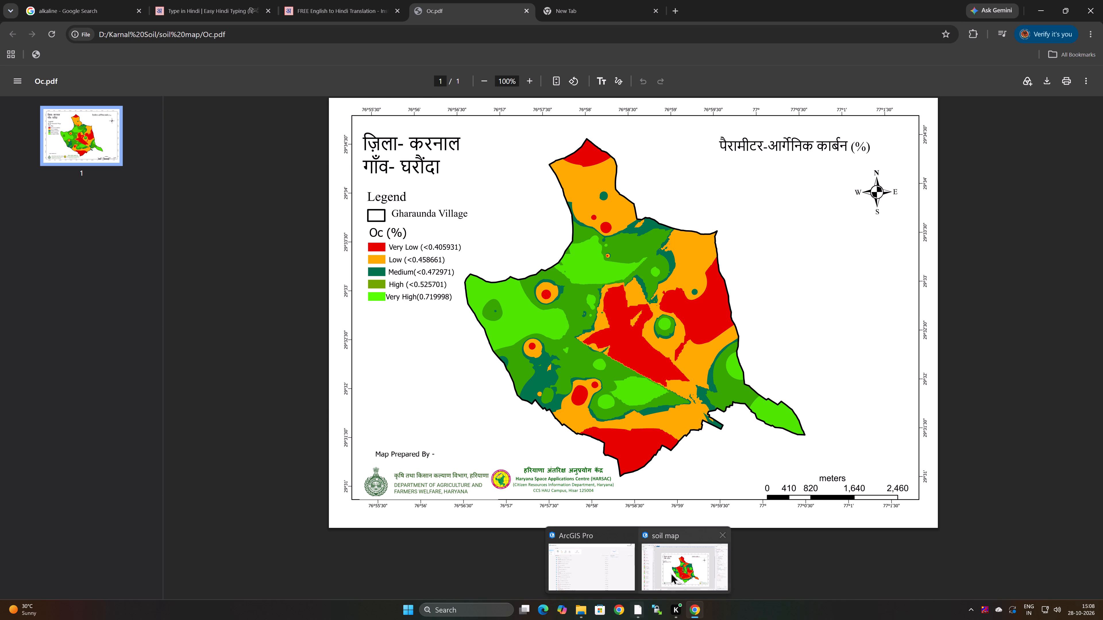
Back in ArcGIS Pro, insert a legend for the ph1.tif layer in the empty area beside the layout page.
left_click(671, 573)
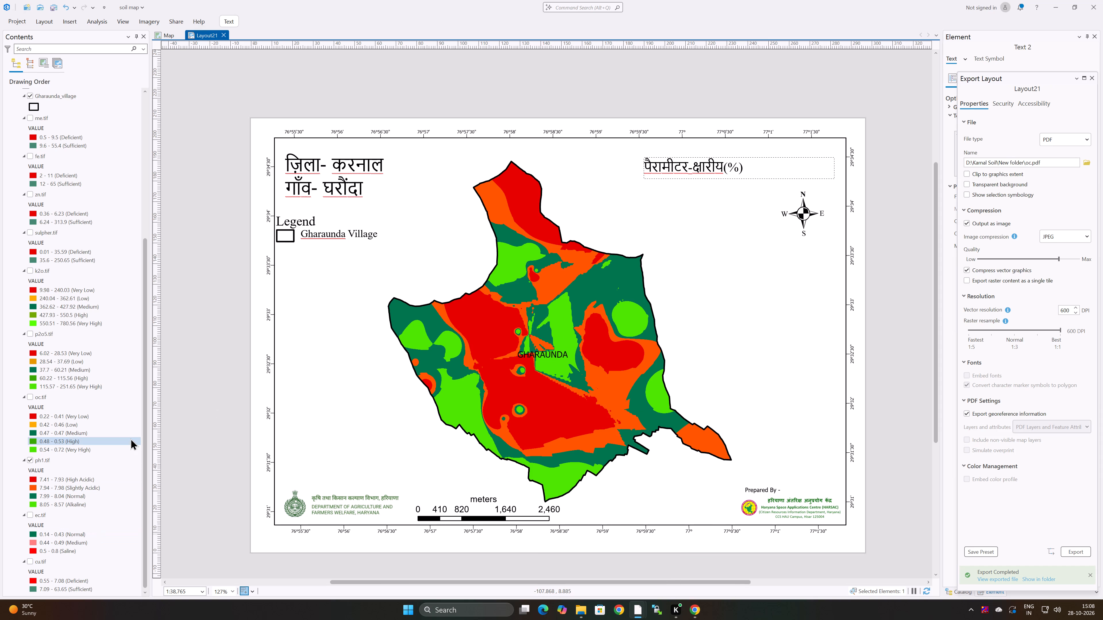
scroll(49, 509, "down", 5)
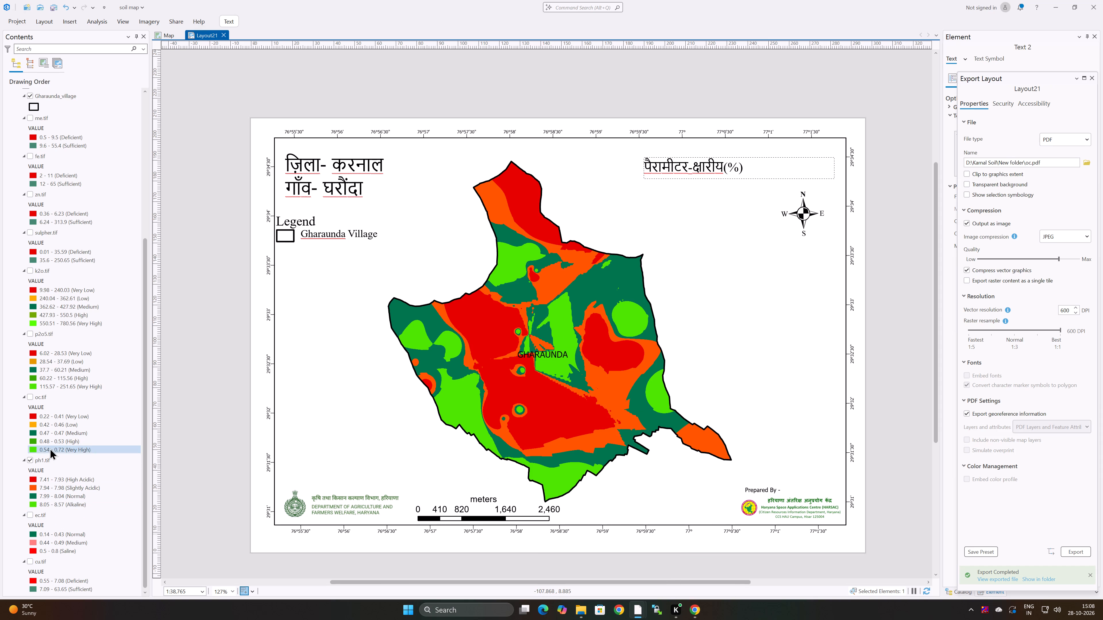
left_click(54, 462)
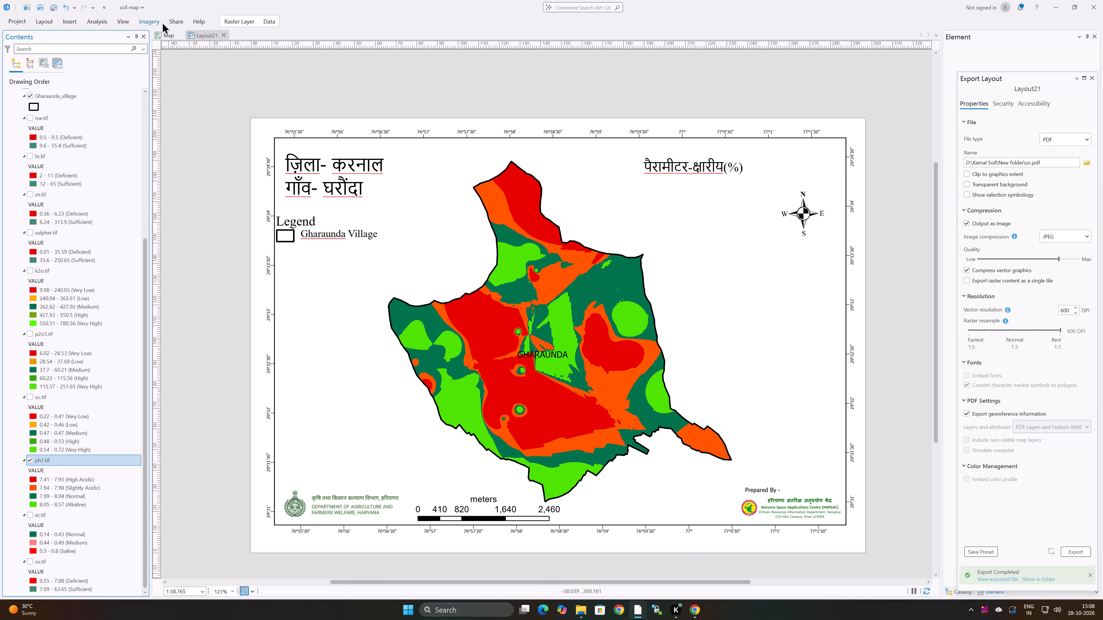
left_click(65, 21)
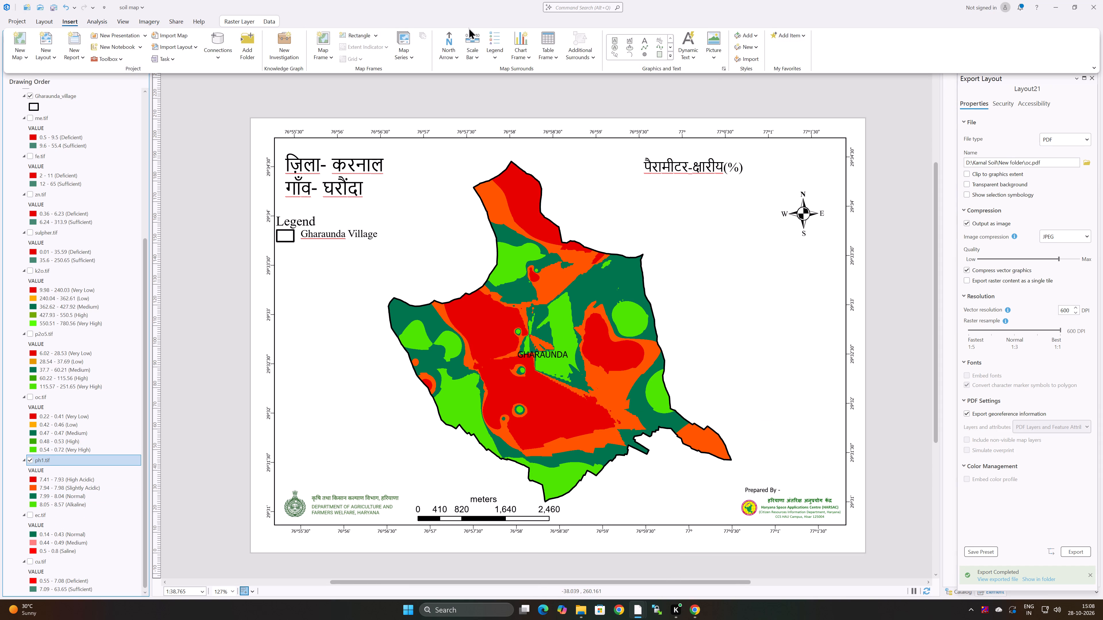
left_click(495, 33)
scroll(275, 245, "down", 2)
middle_click_drag(248, 250, 257, 251)
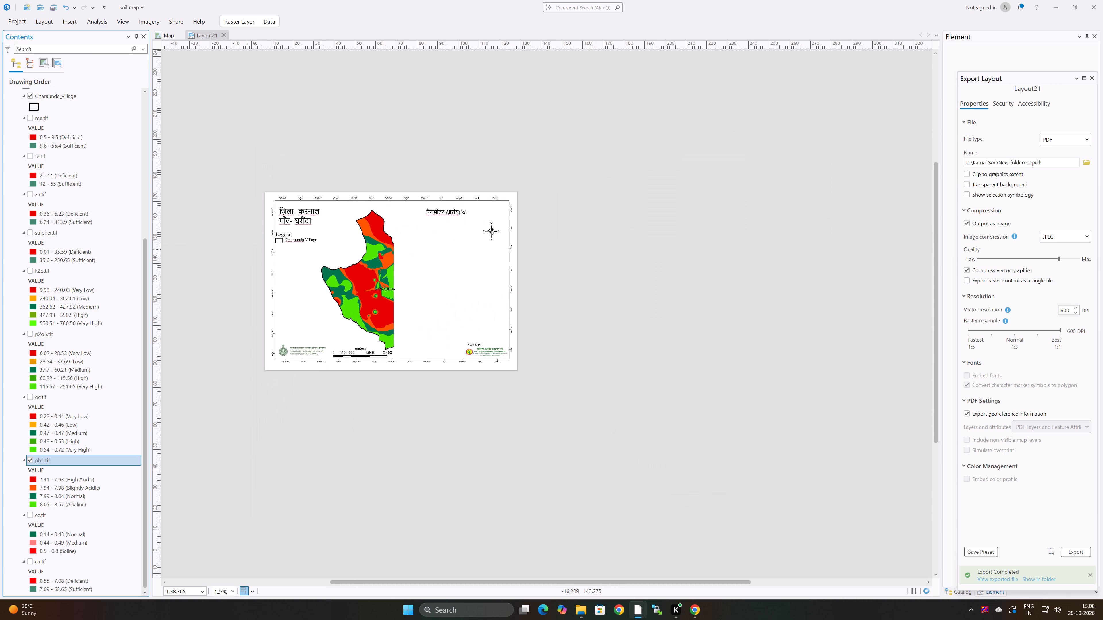
middle_click_drag(257, 251, 432, 246)
left_click_drag(214, 207, 327, 347)
Convert the new ph1.tif legend to graphics.
scroll(218, 238, "up", 2)
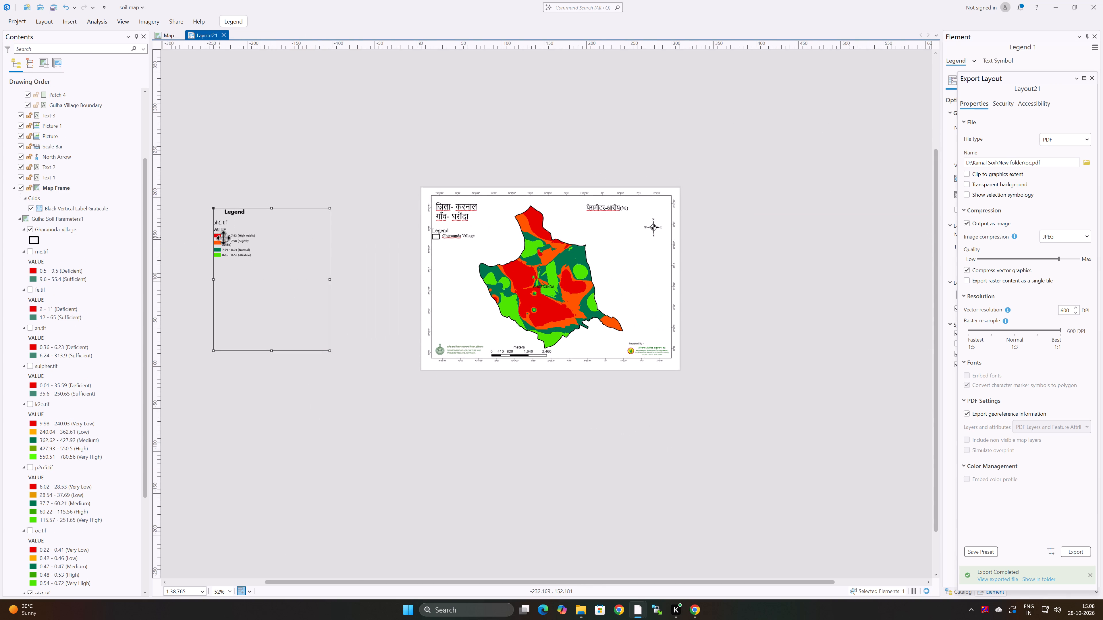
right_click(249, 236)
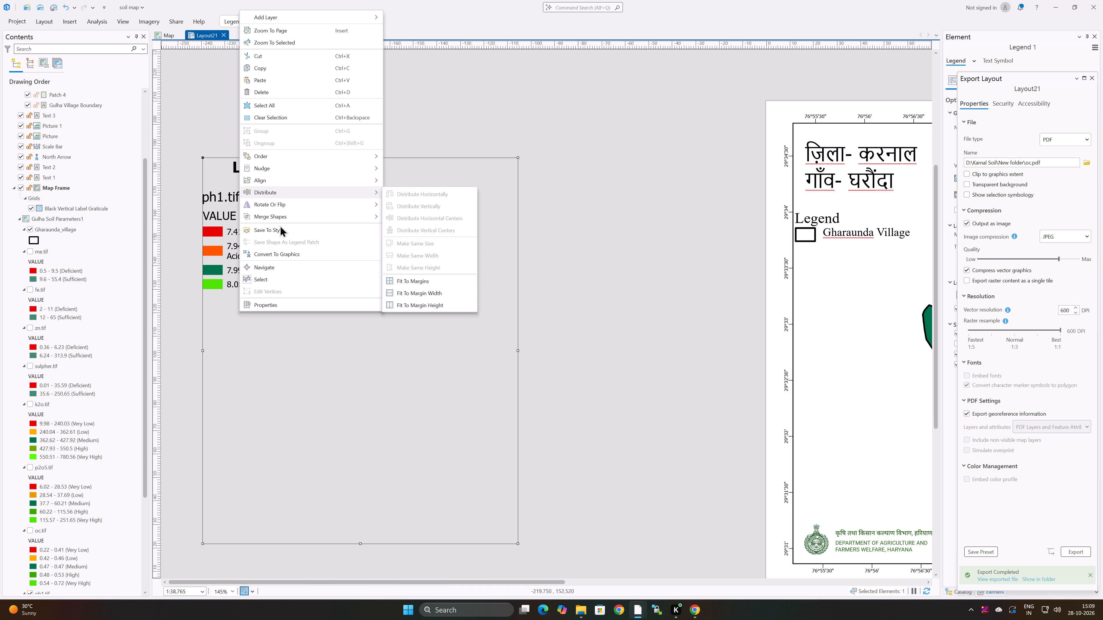
left_click(281, 253)
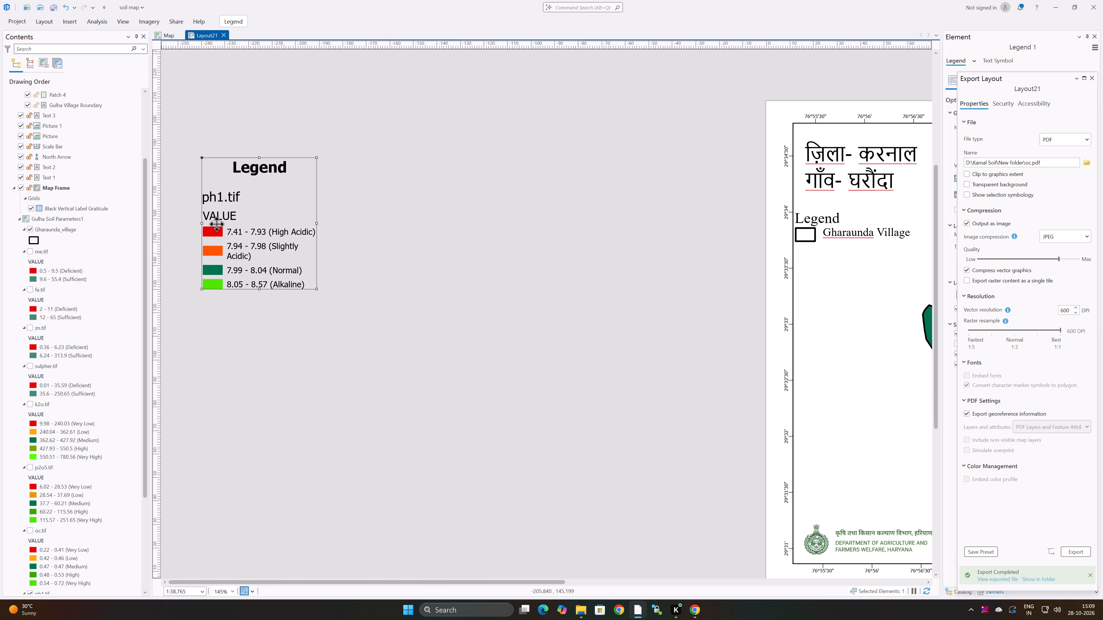
Delete the Legend title and the VALUE label text from the converted pH legend.
left_click(216, 223)
left_click(268, 163)
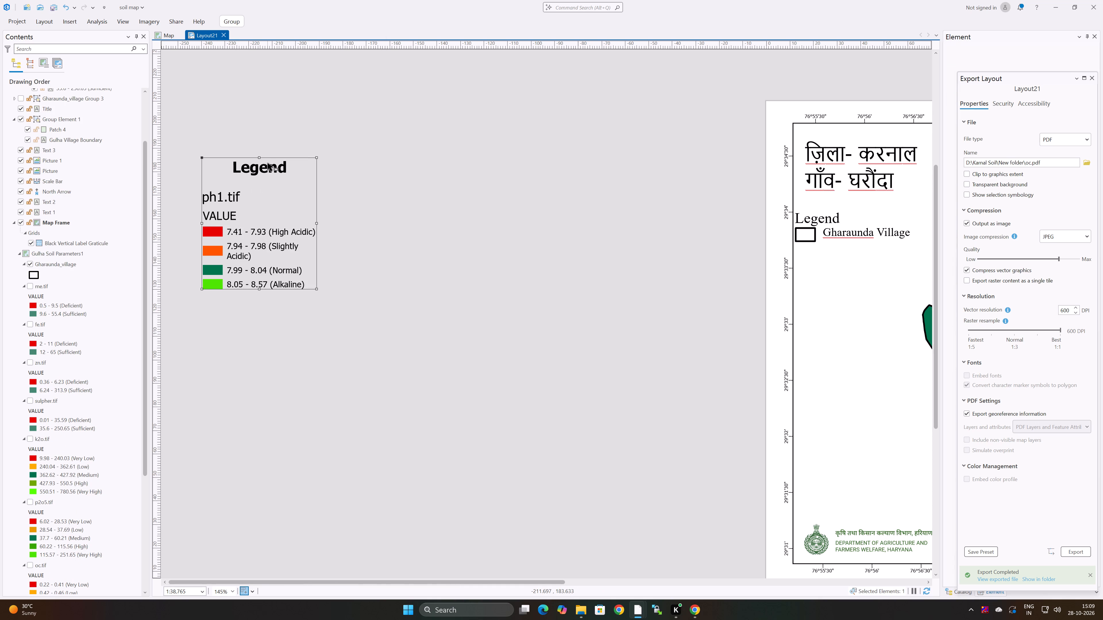
left_click(269, 163)
double_click(269, 172)
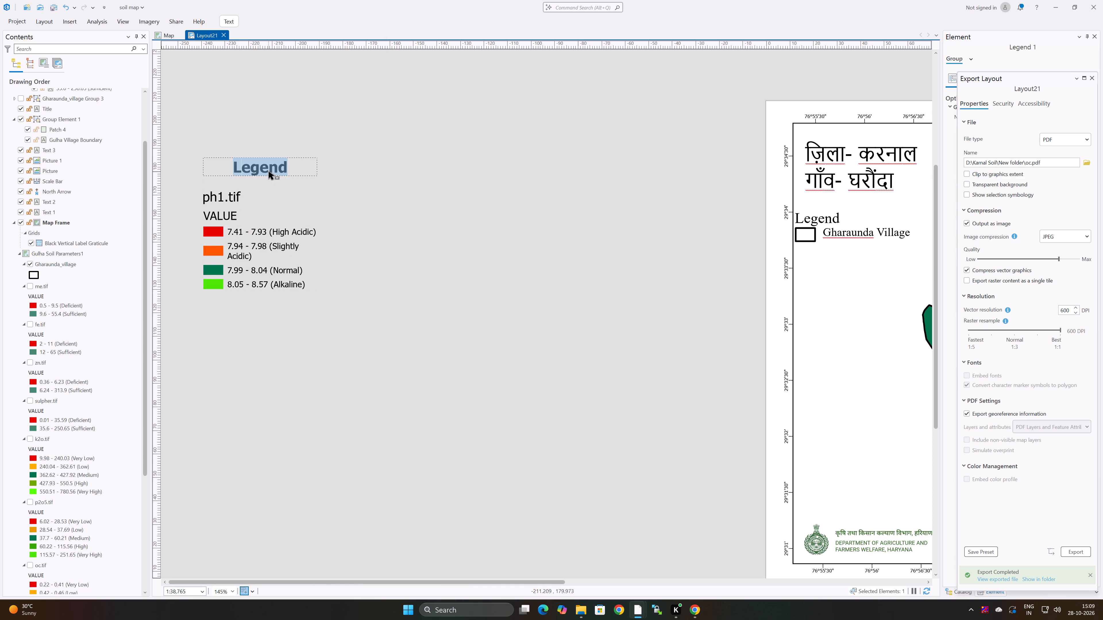
key("Delete")
double_click(232, 215)
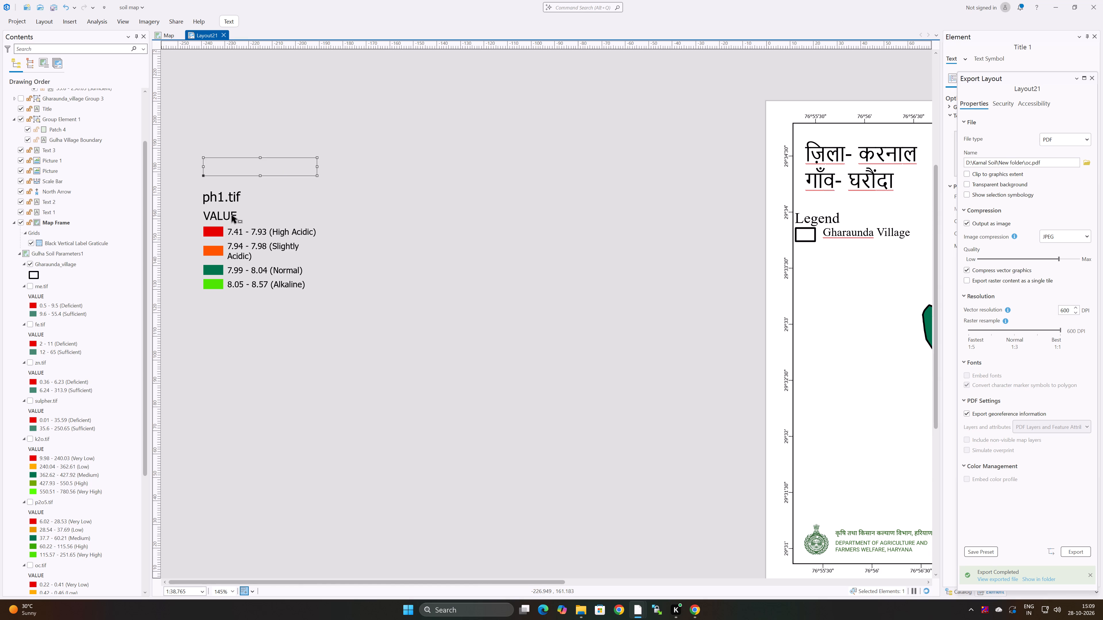
left_click(225, 218)
double_click(225, 216)
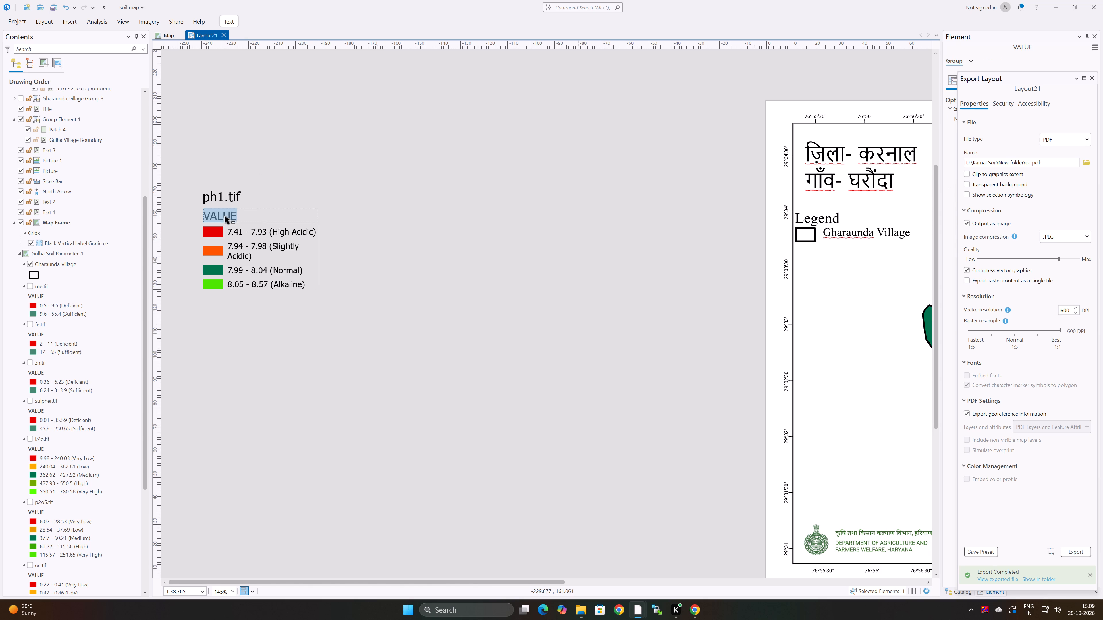
key("Delete")
Change the legend heading ph1.tif to PH and move it down to just above the High Acidic class.
double_click(234, 198)
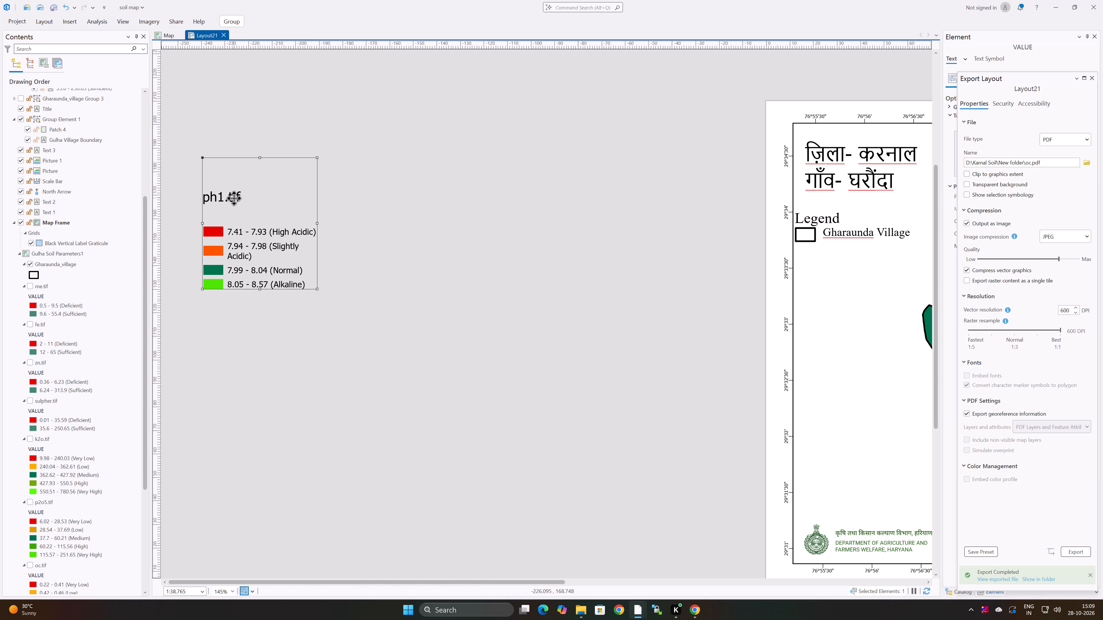
double_click(234, 198)
left_click(242, 198)
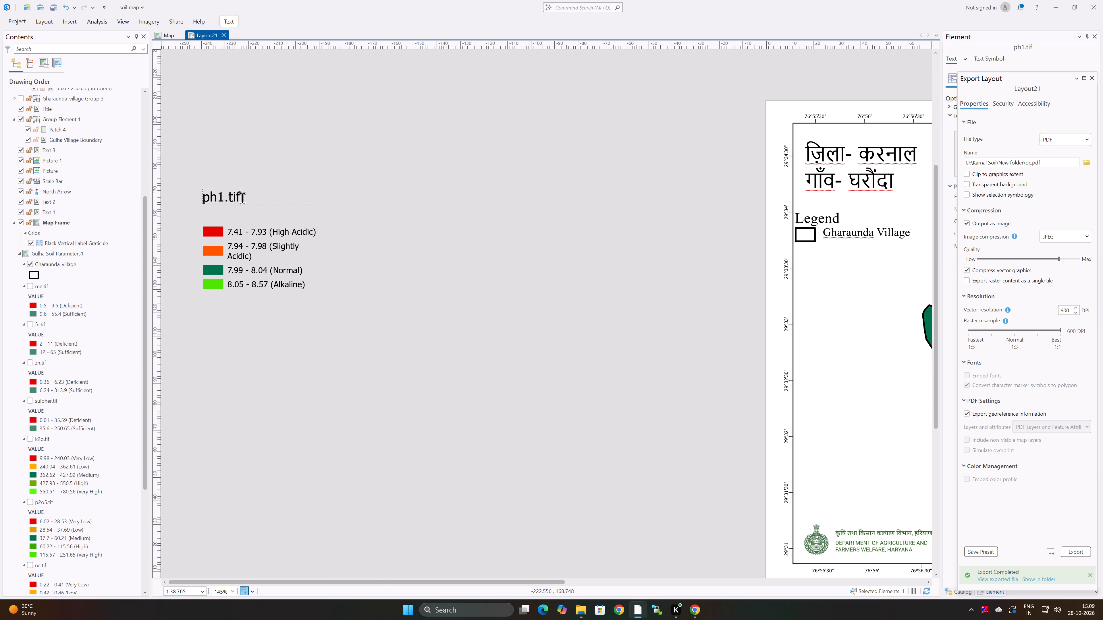
key("BackSpace")
key("BackSpace")
key("BackSpace")
key("BackSpace")
key("BackSpace")
key("BackSpace")
key("BackSpace")
key("p")
key("h")
left_click(251, 230)
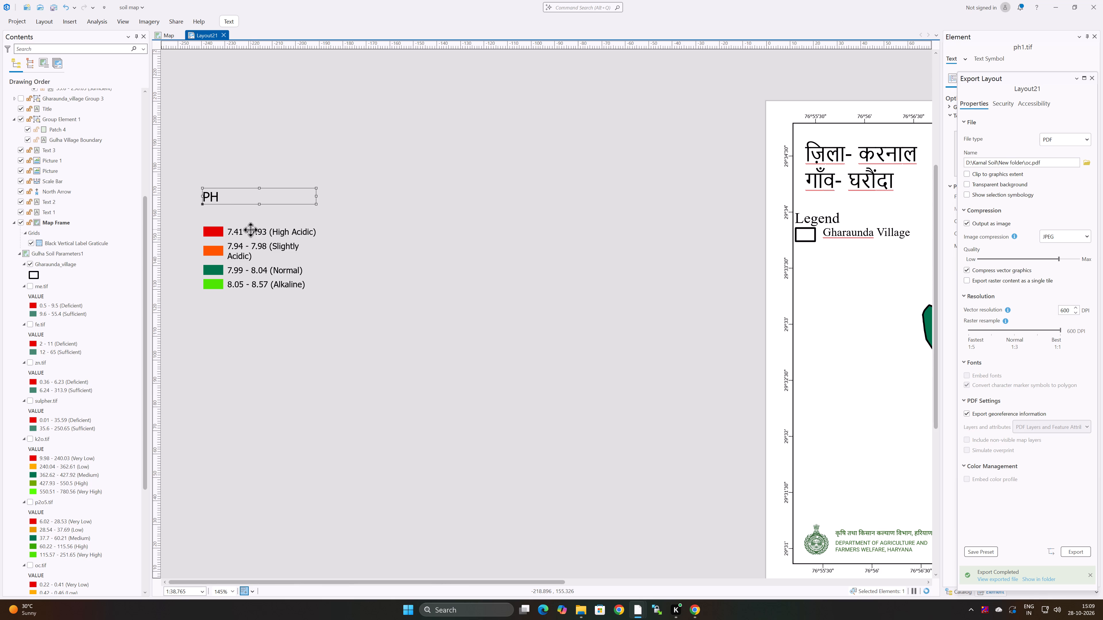
left_click_drag(229, 196, 234, 215)
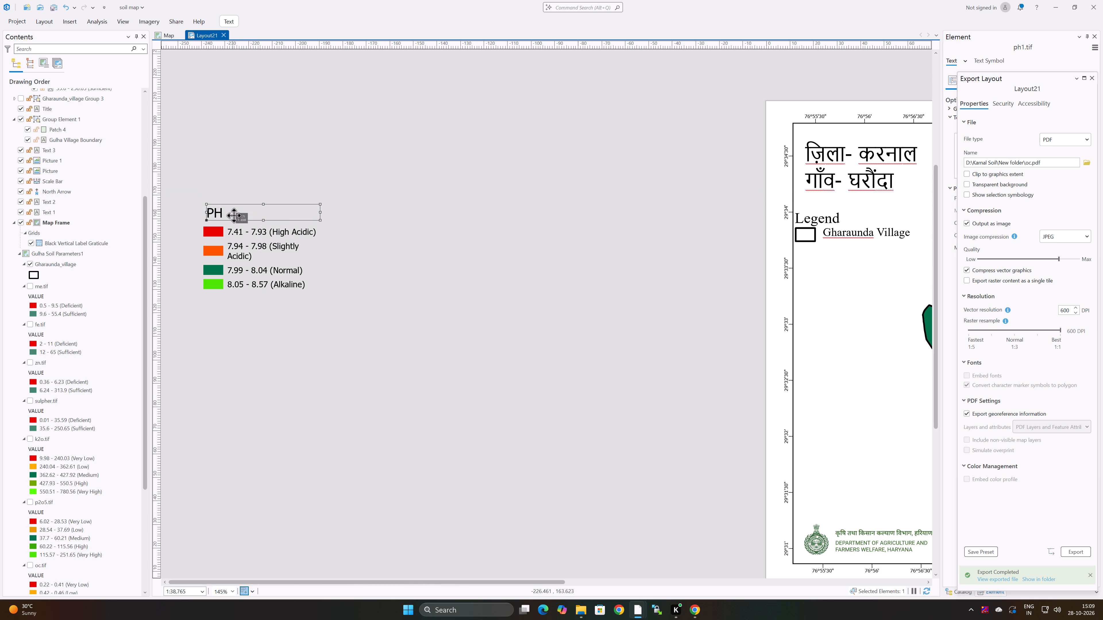
Nudge the PH heading slightly to line it up with the edge of the legend's colour swatches.
left_click_drag(234, 215, 232, 218)
Resize the grouped pH legend, reducing its height slightly and widening it so the Slightly Acidic label fits on one line.
left_click(275, 262)
left_click(237, 250)
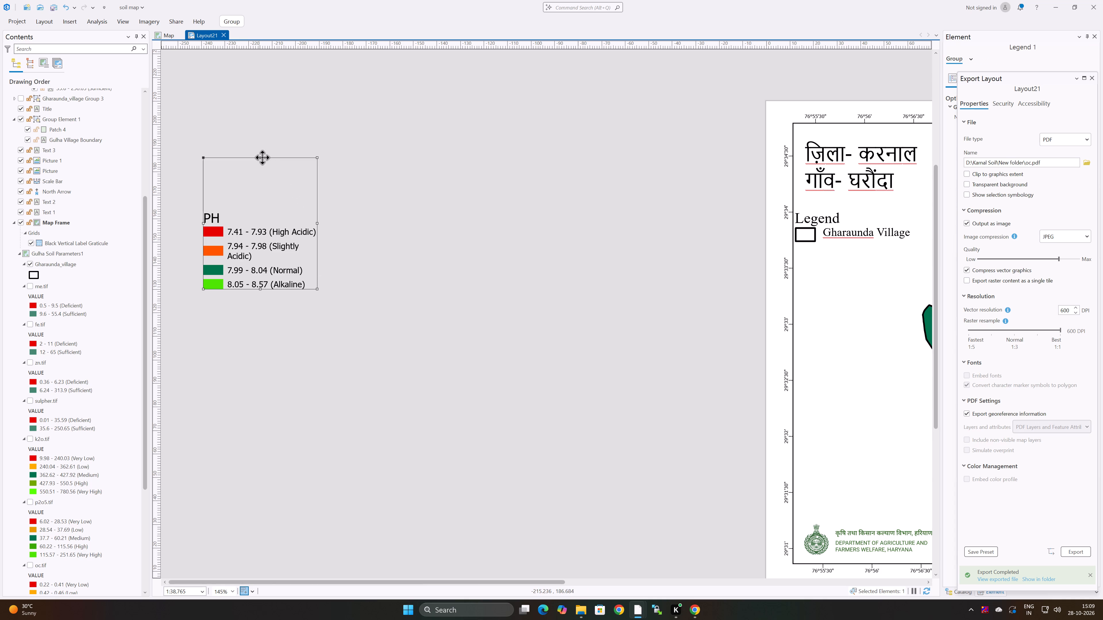
left_click_drag(261, 158, 259, 204)
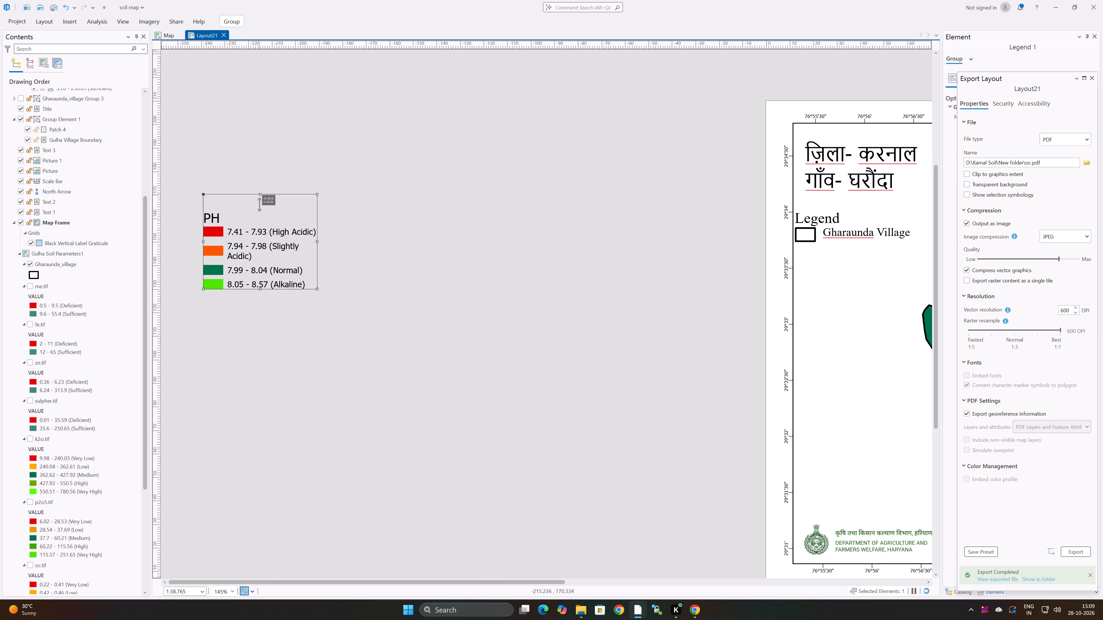
left_click_drag(259, 204, 259, 186)
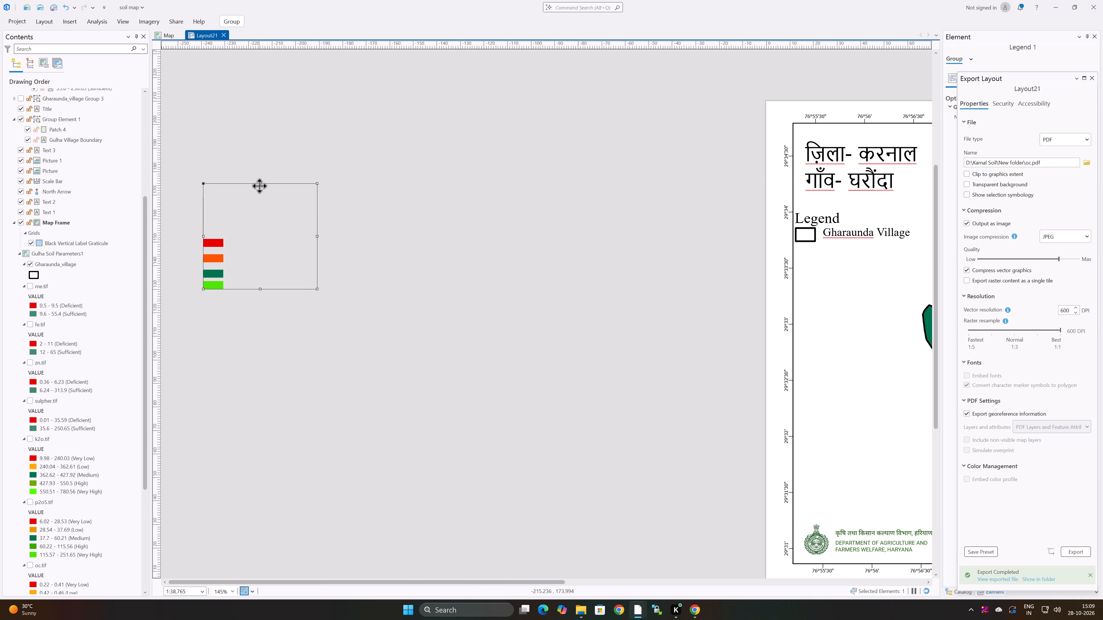
left_click_drag(261, 183, 260, 164)
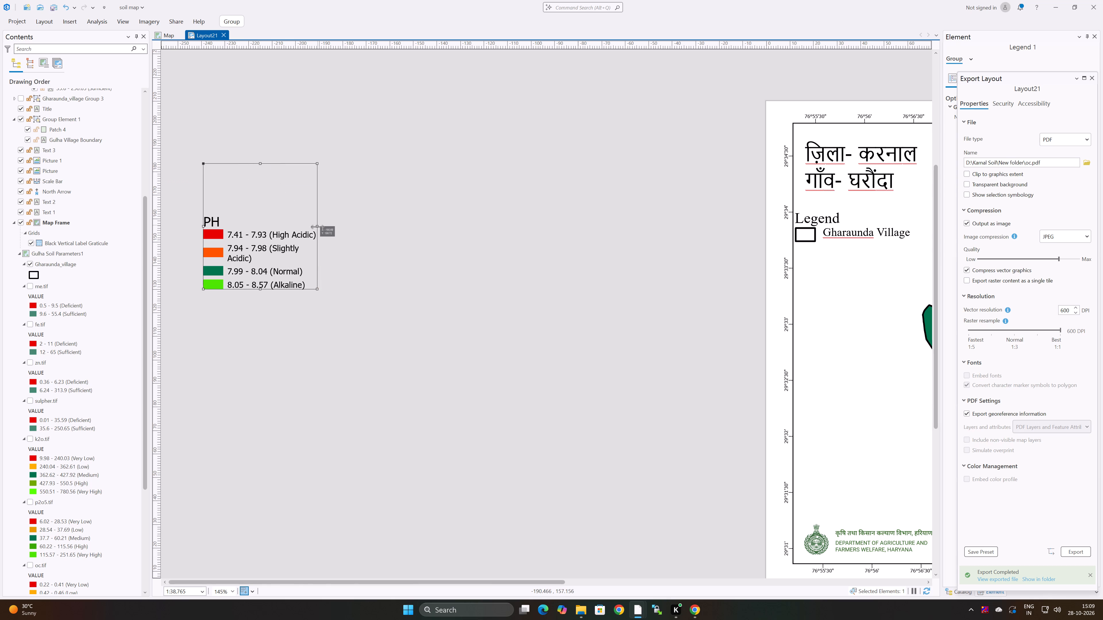
left_click_drag(317, 227, 338, 232)
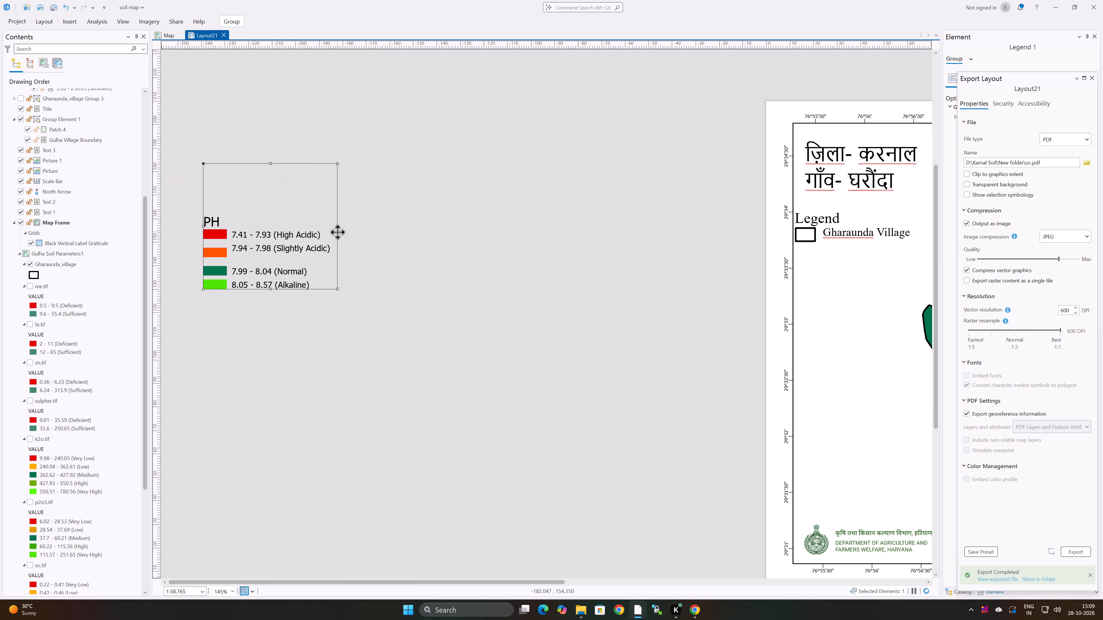
left_click(354, 344)
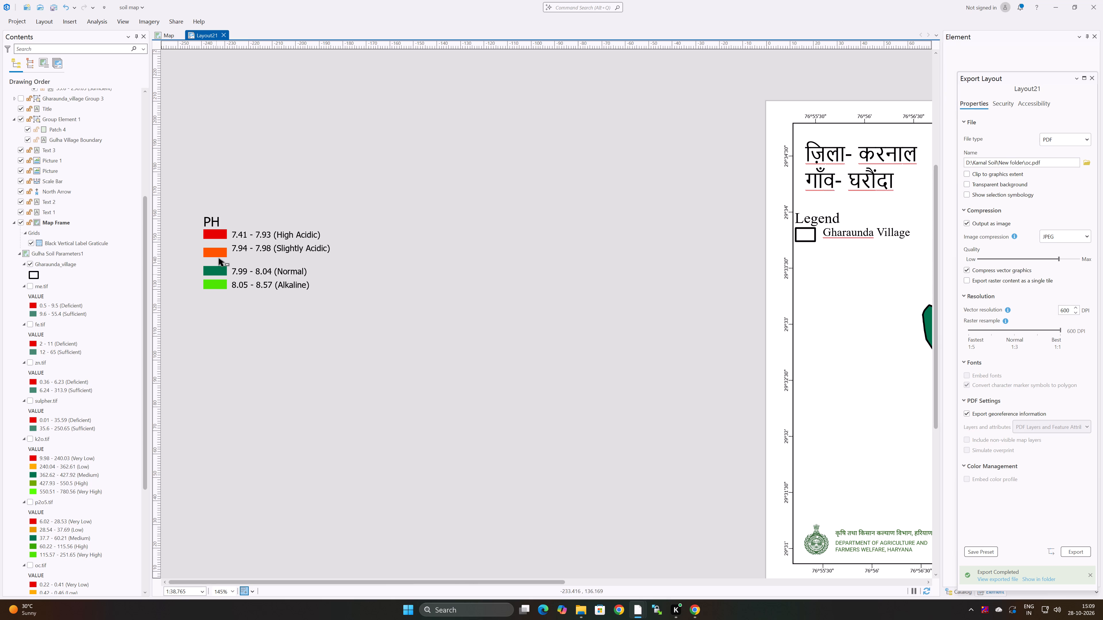
Move the pH legend group onto the layout page, directly beneath the Gharaunda Village legend entry.
left_click_drag(203, 210, 386, 398)
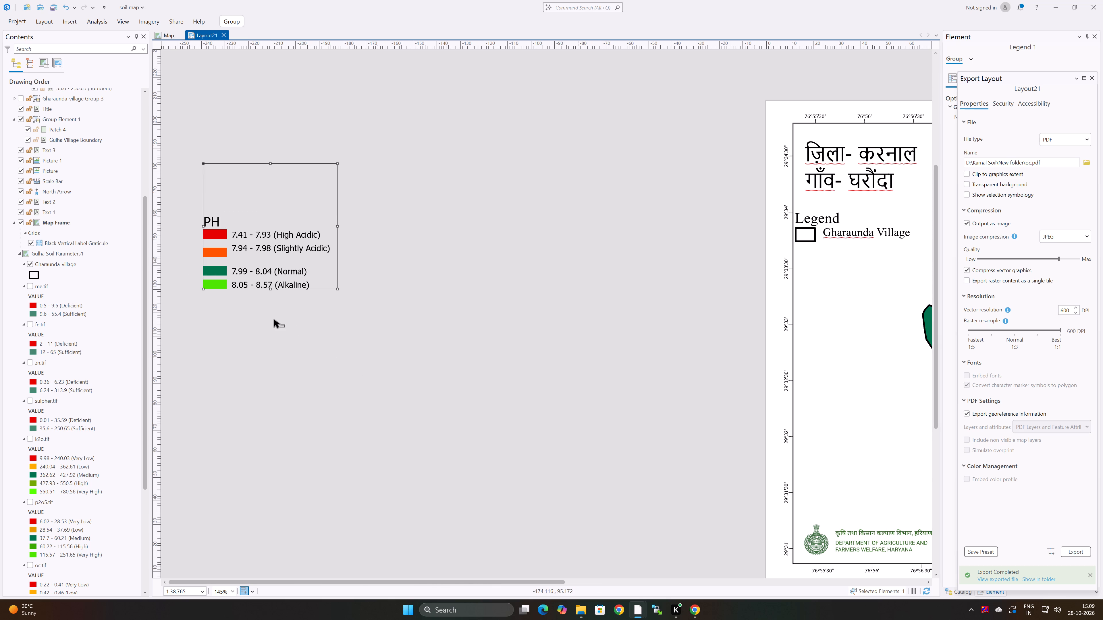
scroll(800, 422, "down", 1)
middle_click_drag(871, 415, 705, 346)
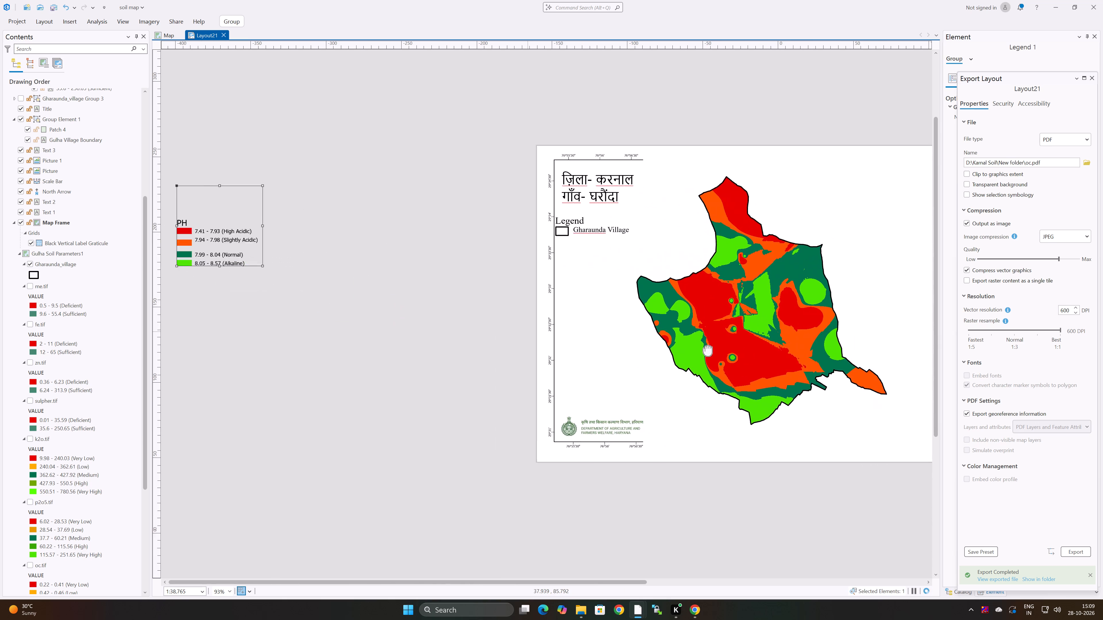
middle_click_drag(705, 346, 662, 356)
left_click_drag(248, 254, 470, 362)
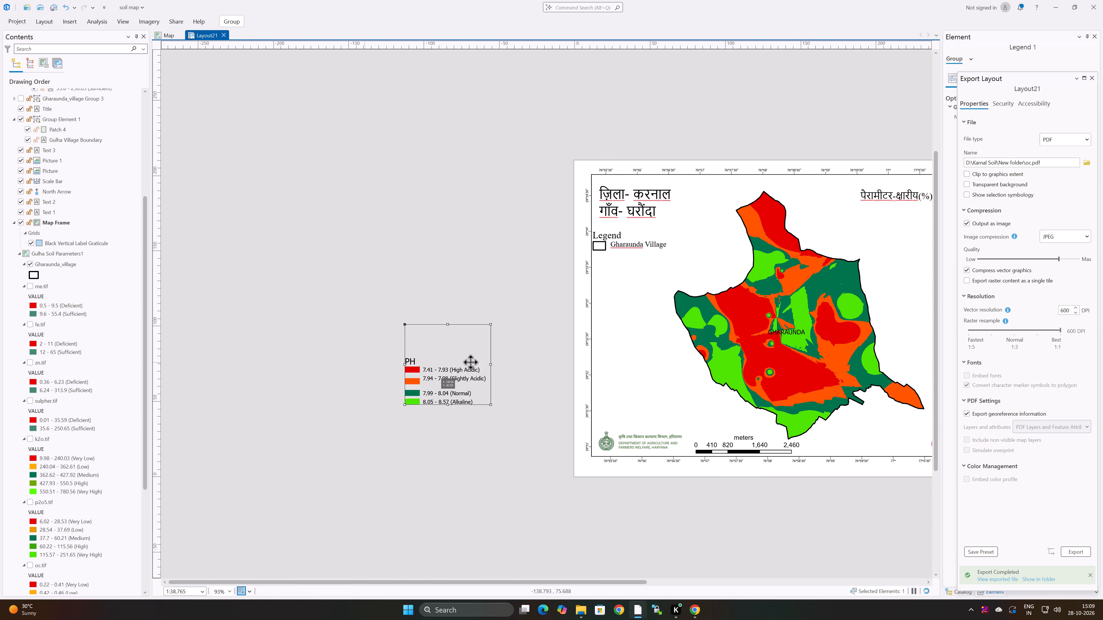
left_click_drag(470, 362, 625, 272)
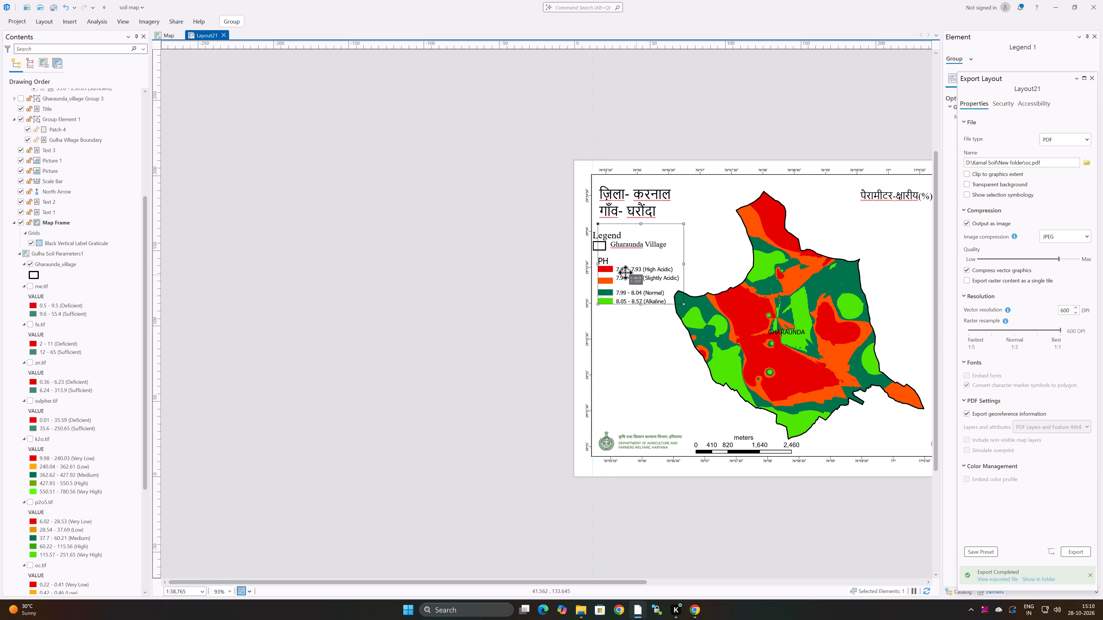
left_click_drag(625, 272, 627, 271)
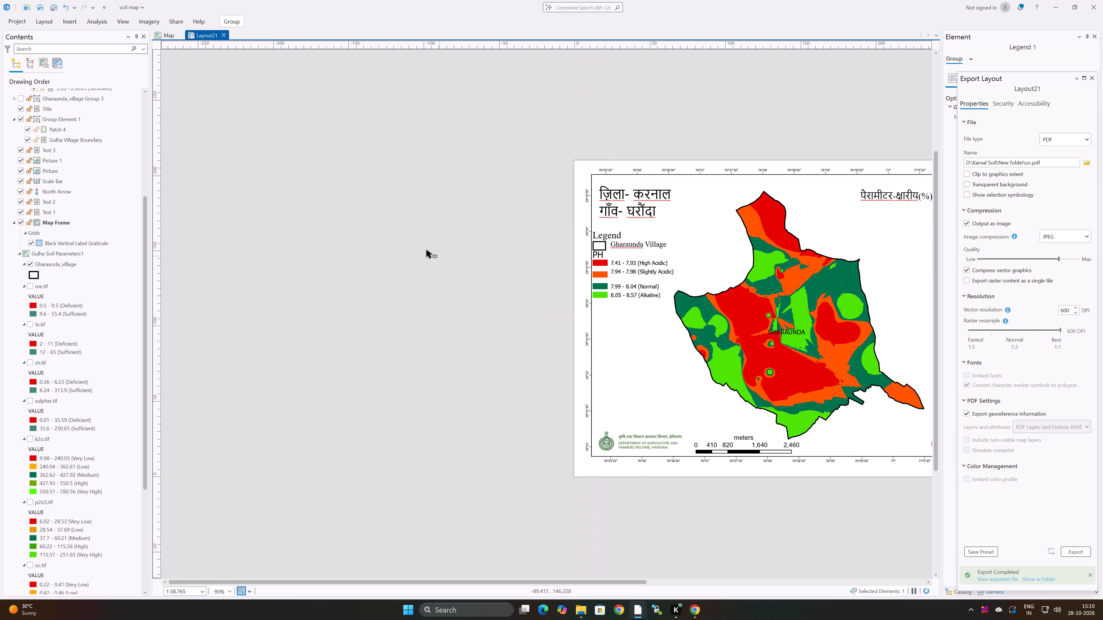
left_click(427, 250)
Delete the (%) from the end of the Hindi parameter title so it reads पैरामीटर-क्षारीय.
scroll(653, 327, "down", 1)
middle_click_drag(632, 330, 409, 303)
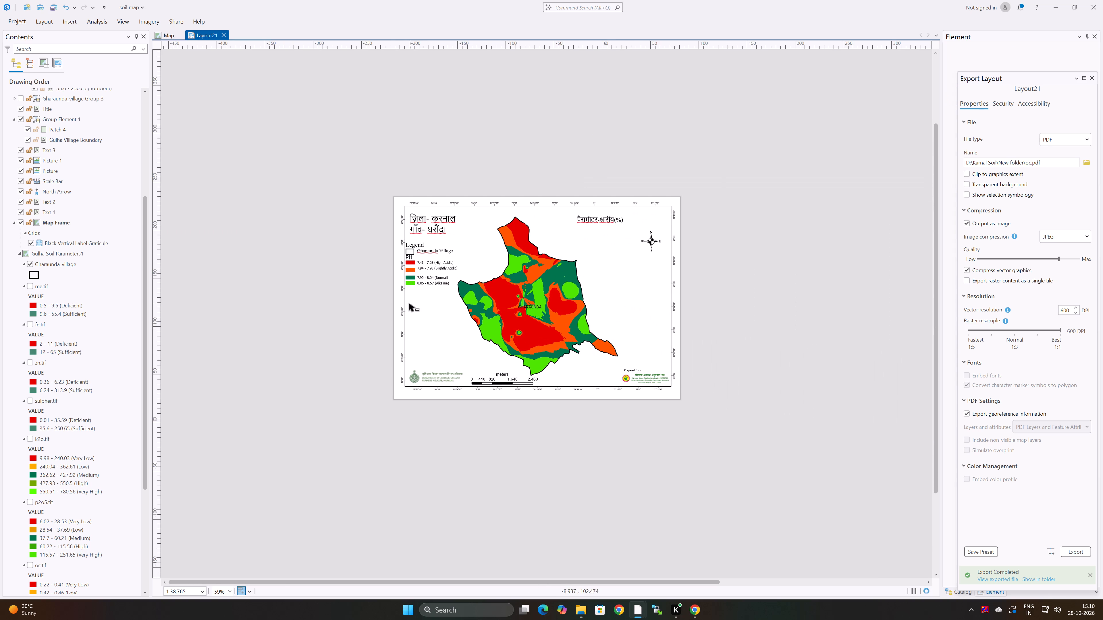
scroll(526, 309, "up", 1)
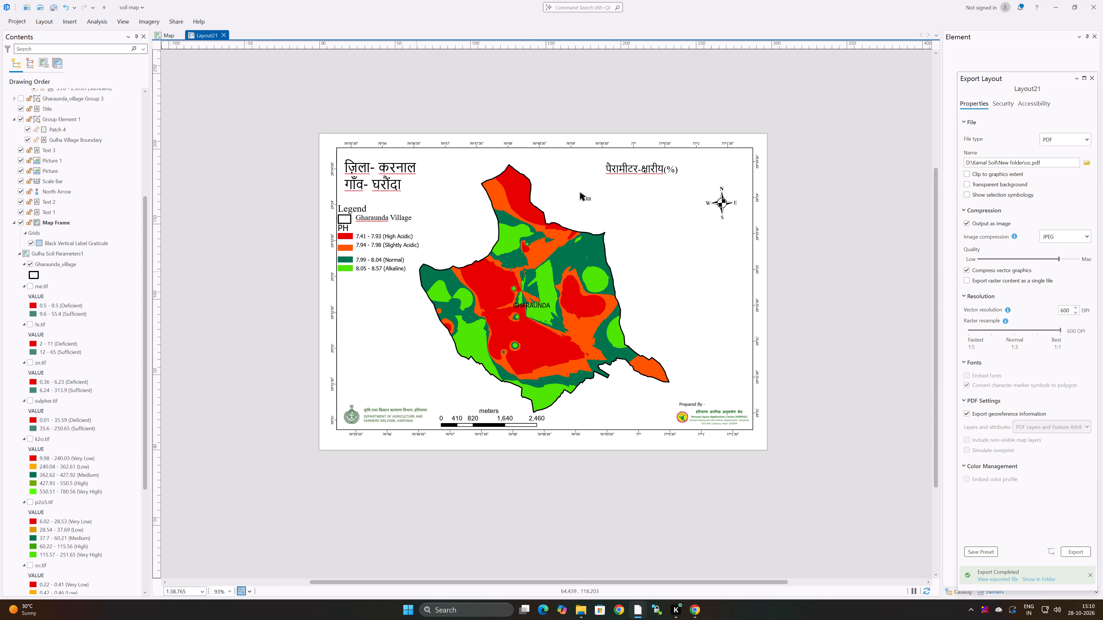
scroll(377, 271, "up", 2)
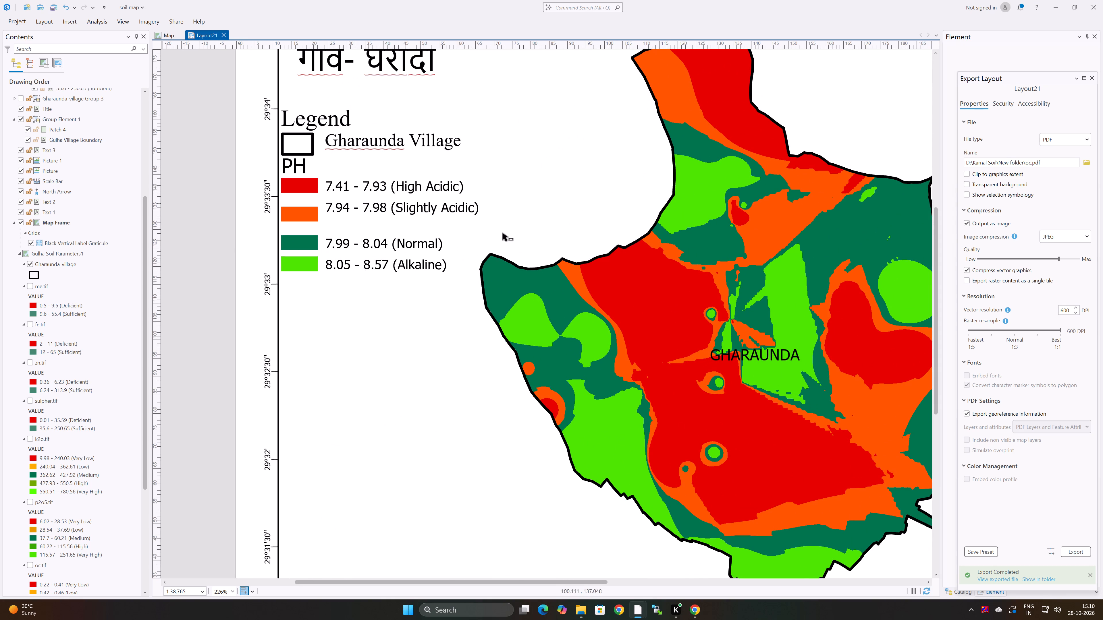
scroll(502, 234, "down", 2)
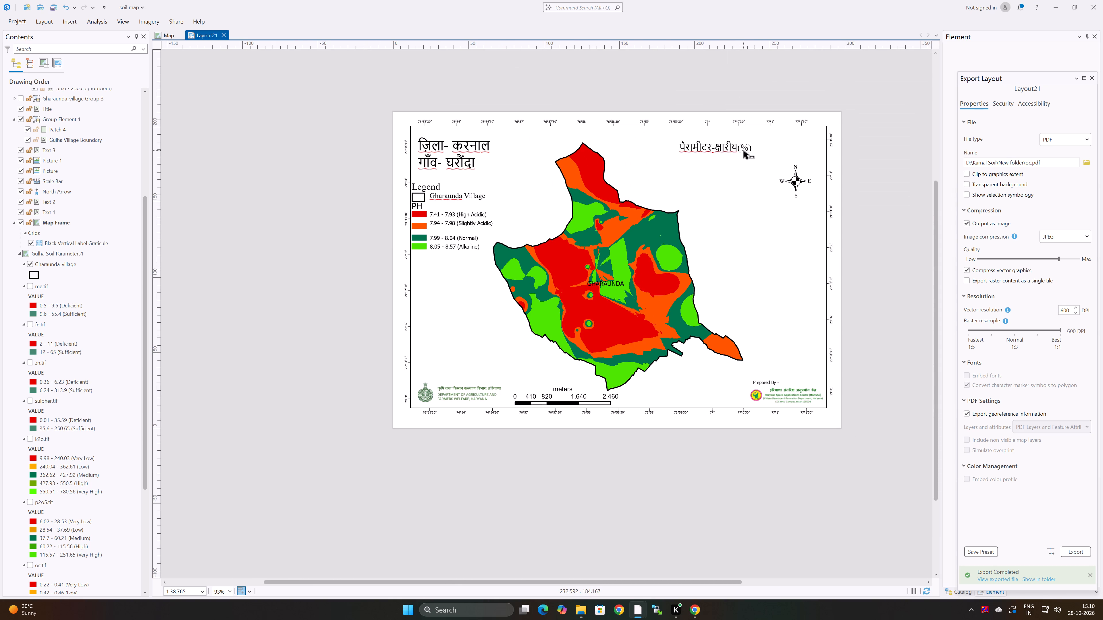
double_click(745, 149)
left_click(749, 148)
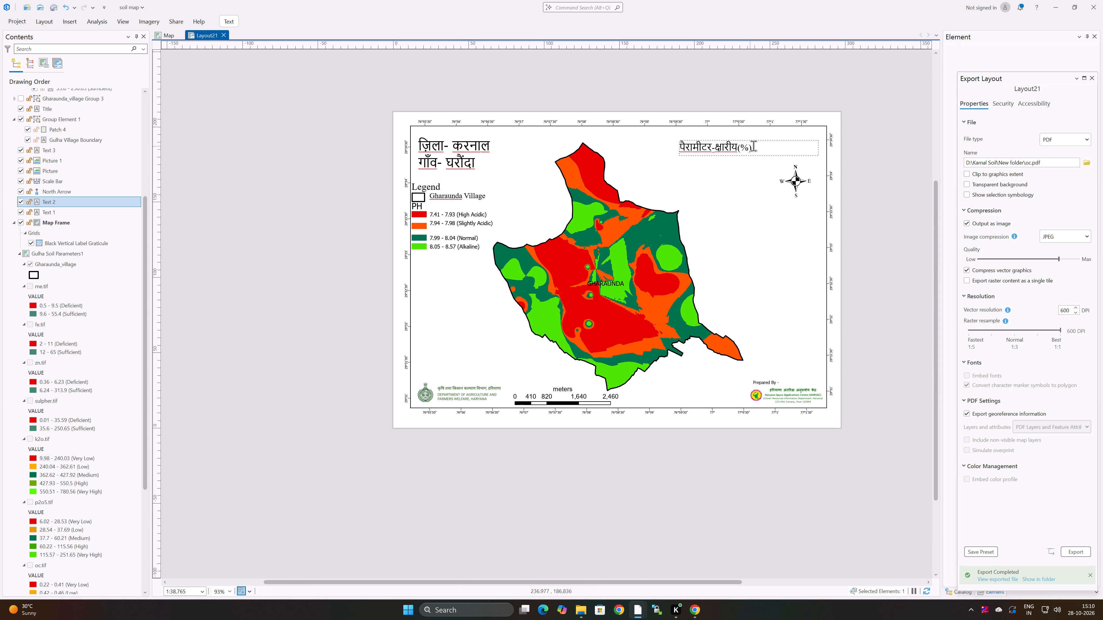
left_click(753, 146)
left_click(753, 148)
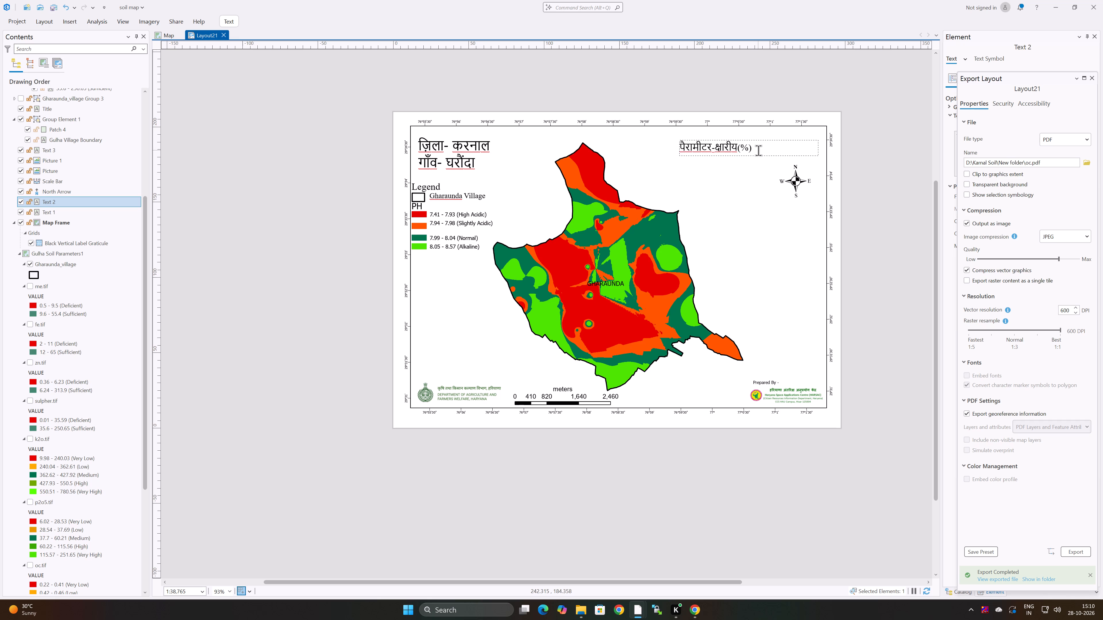
key("BackSpace")
key("BackSpace")
key("BackSpace")
Reduce the pH legend group's height from its upper edge to leave a gap between the Gharaunda Village entry and the PH heading.
scroll(433, 230, "up", 2)
left_click(415, 194)
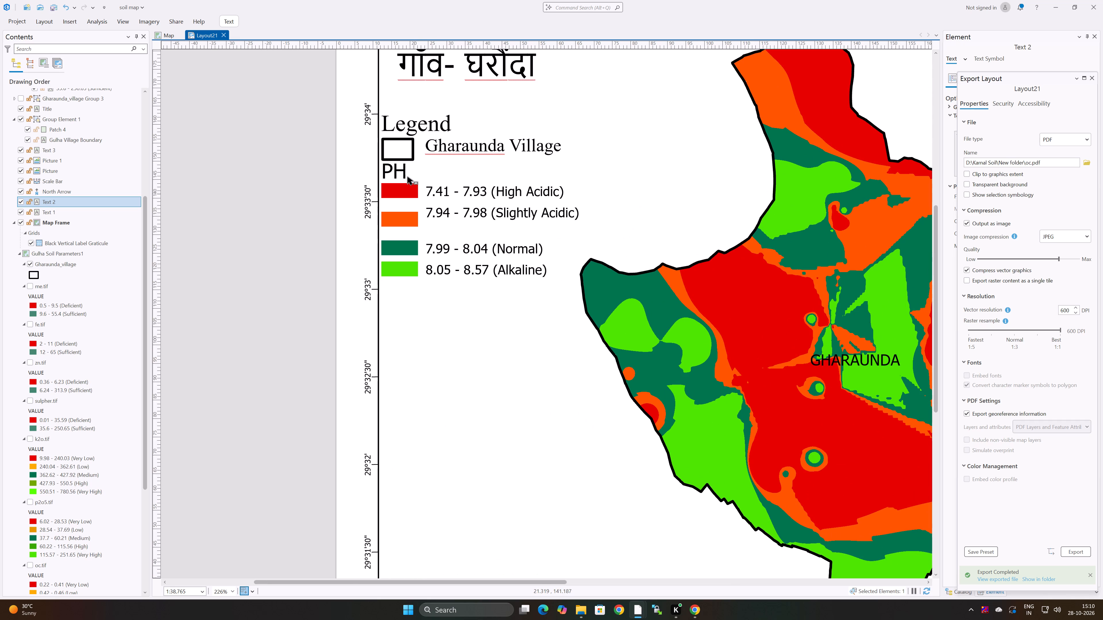
double_click(450, 203)
left_click(411, 190)
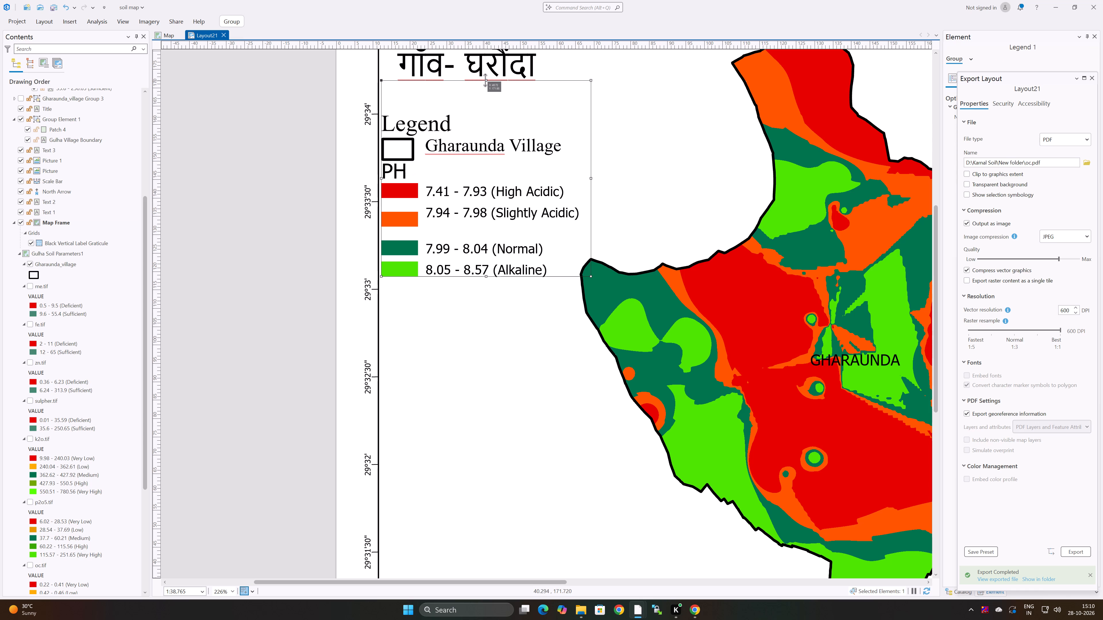
left_click_drag(487, 80, 484, 95)
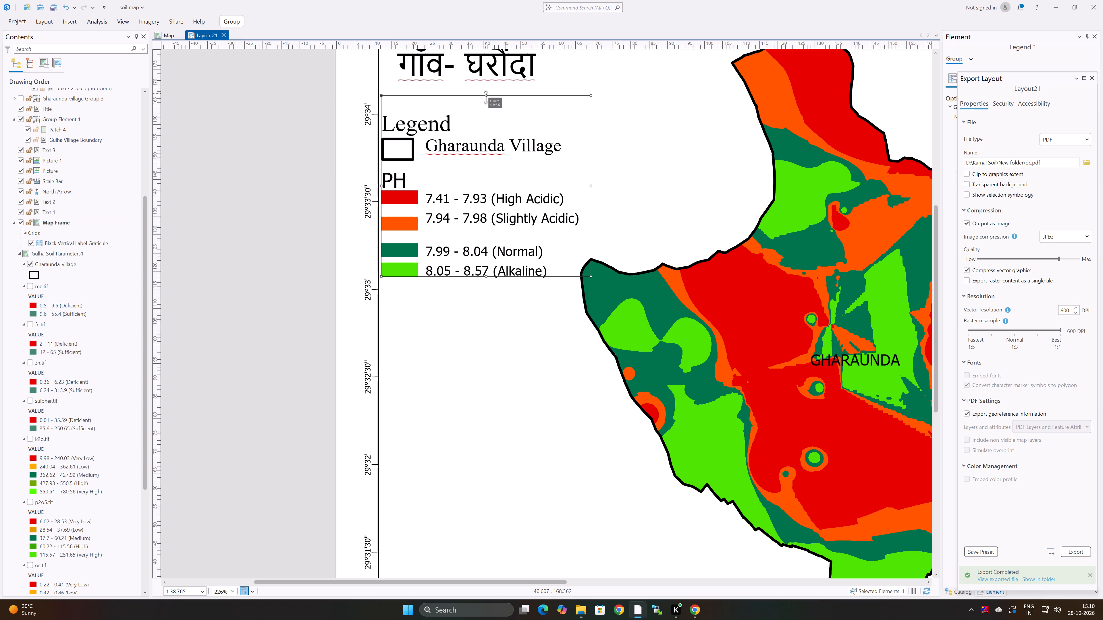
left_click_drag(486, 97, 485, 113)
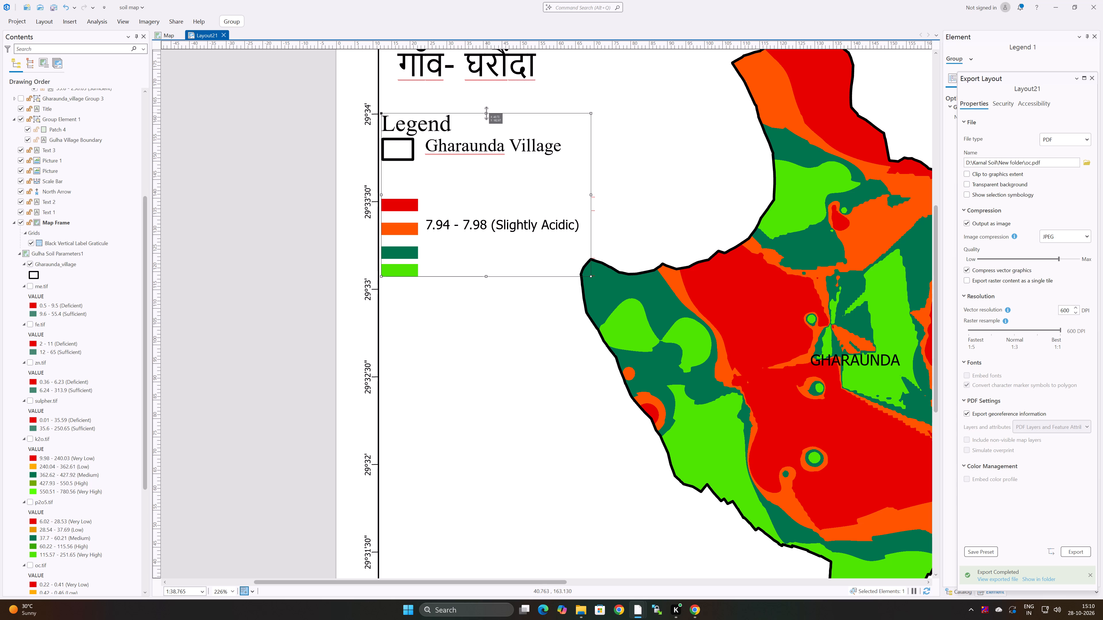
left_click_drag(486, 113, 487, 98)
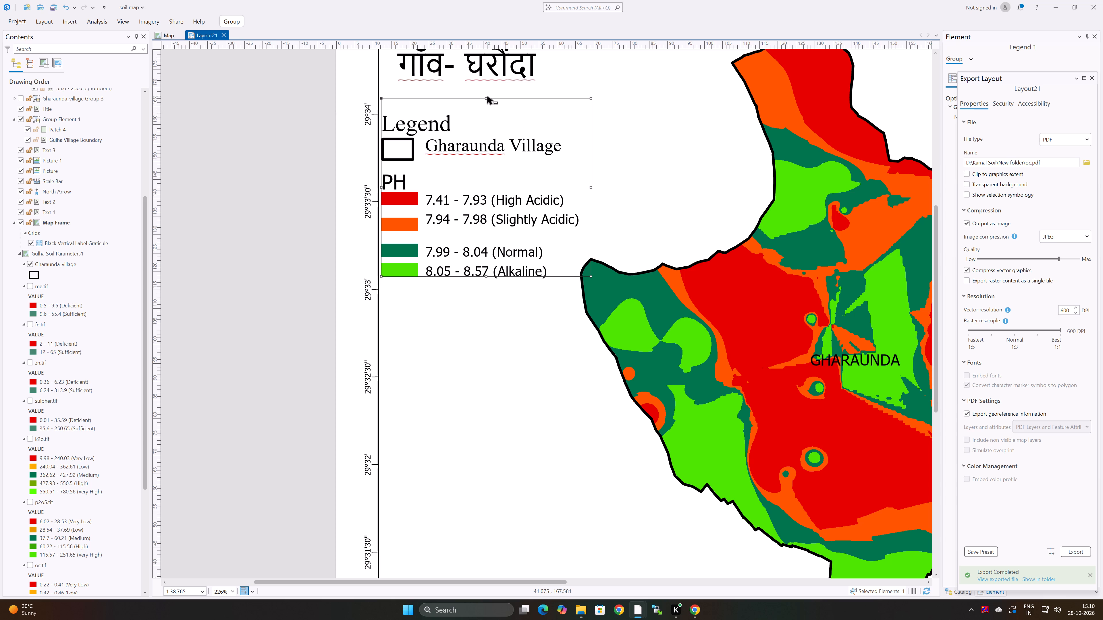
left_click(296, 198)
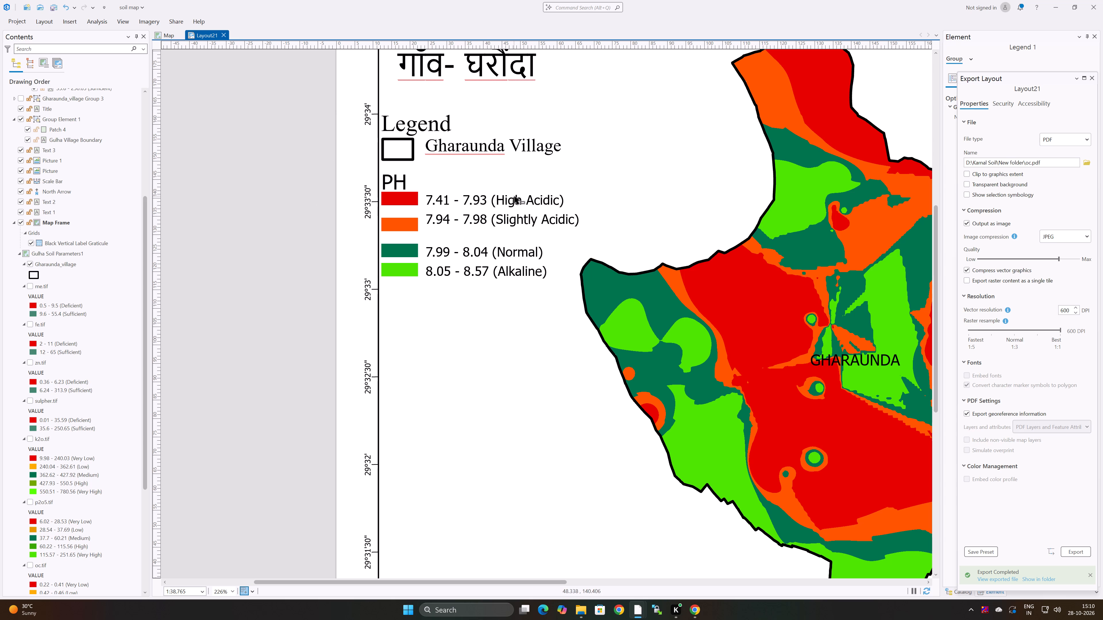
Close the old Element and Export Layout panes and start a new layout export with the Flattened PDF preset.
scroll(513, 195, "down", 5)
scroll(316, 207, "down", 3)
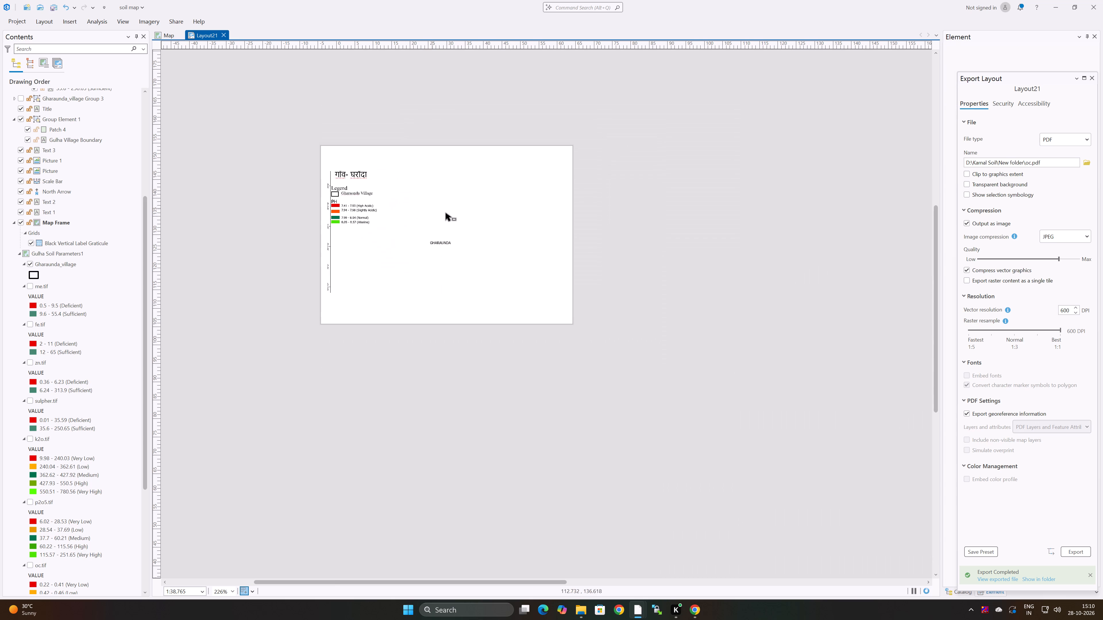
middle_click_drag(419, 230, 484, 374)
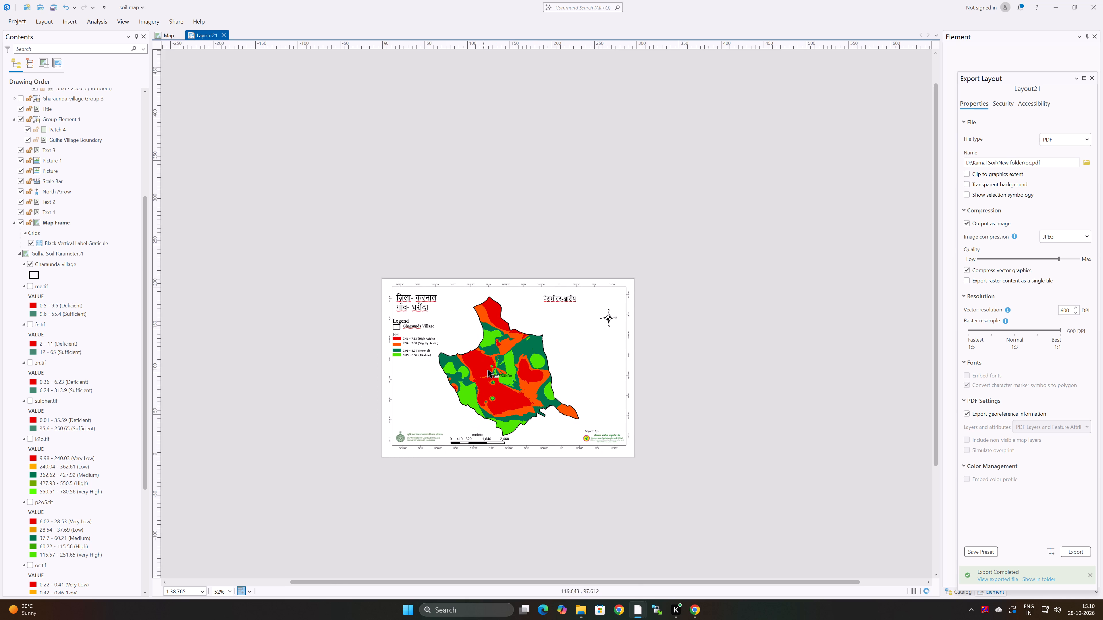
scroll(493, 367, "up", 1)
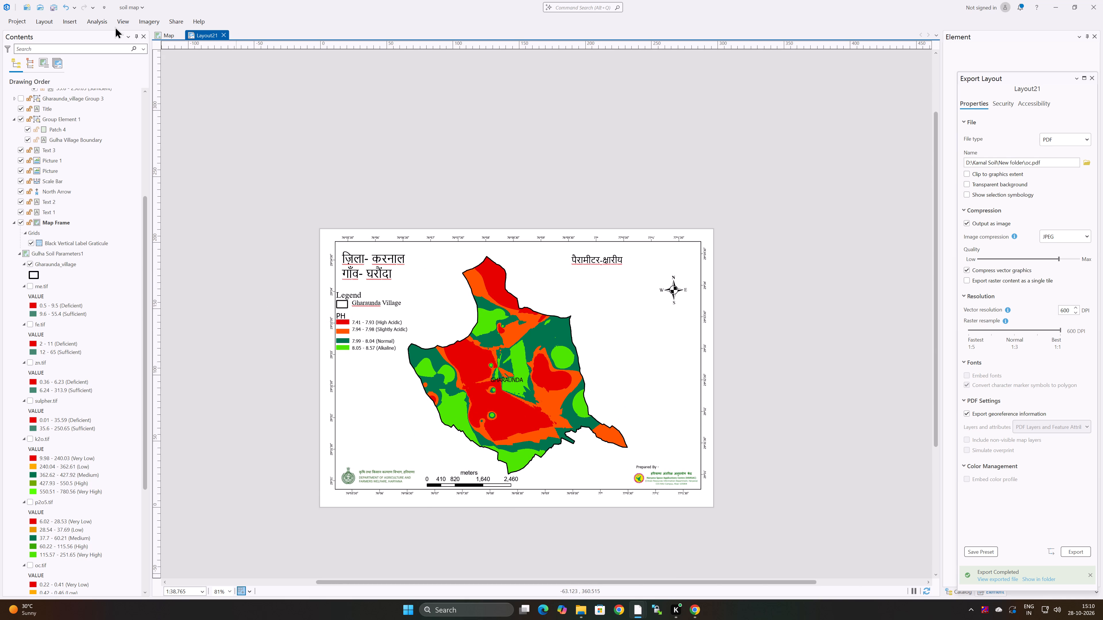
left_click(178, 21)
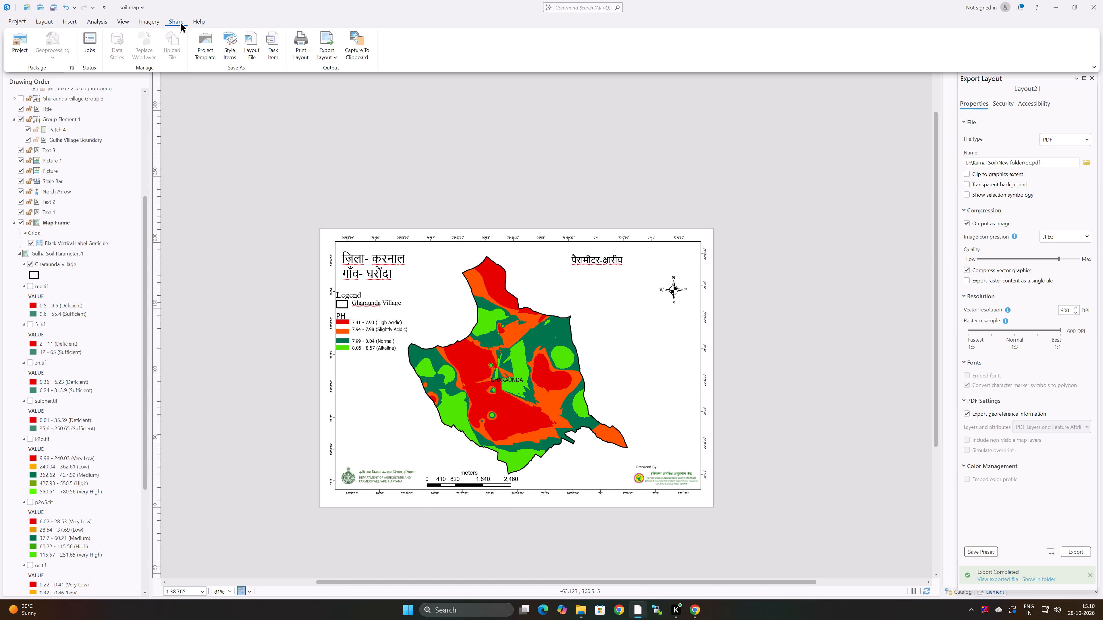
left_click(335, 57)
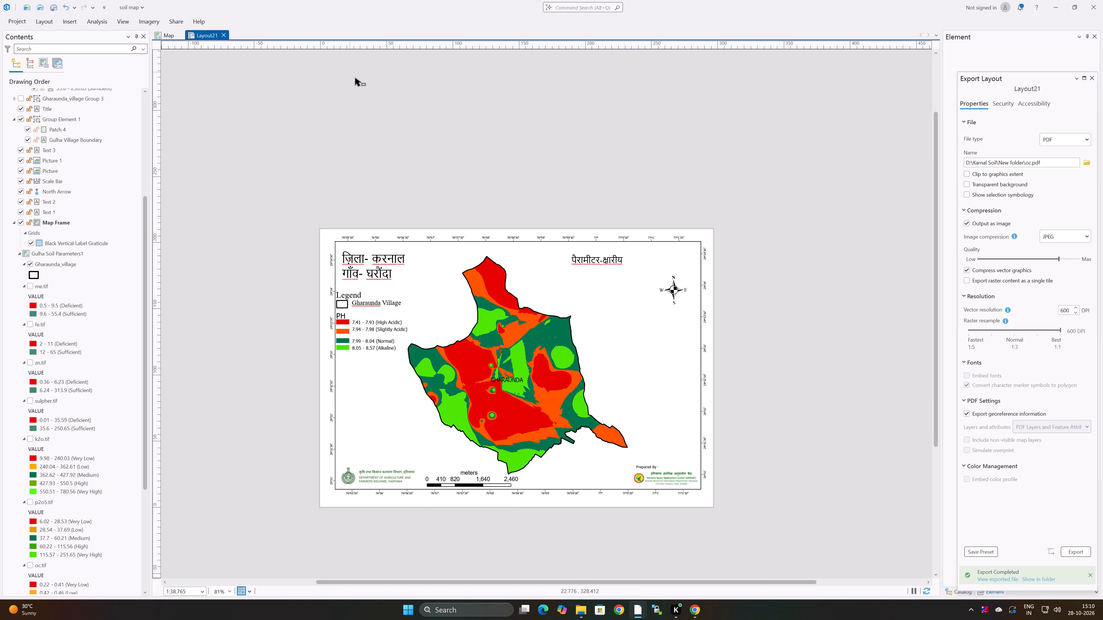
left_click(1093, 36)
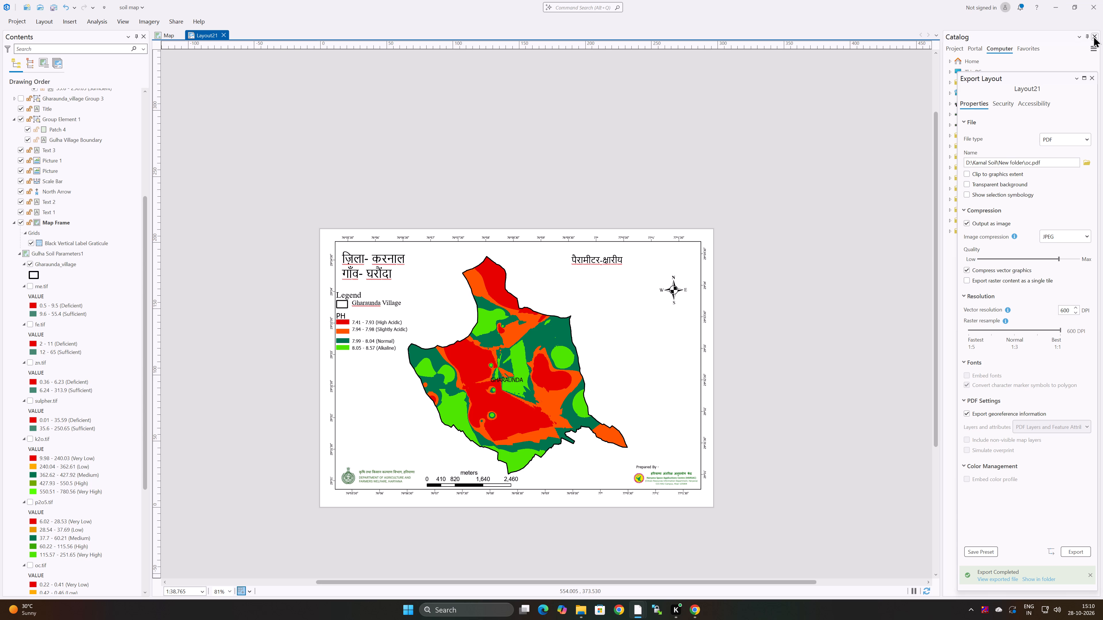
left_click(1092, 77)
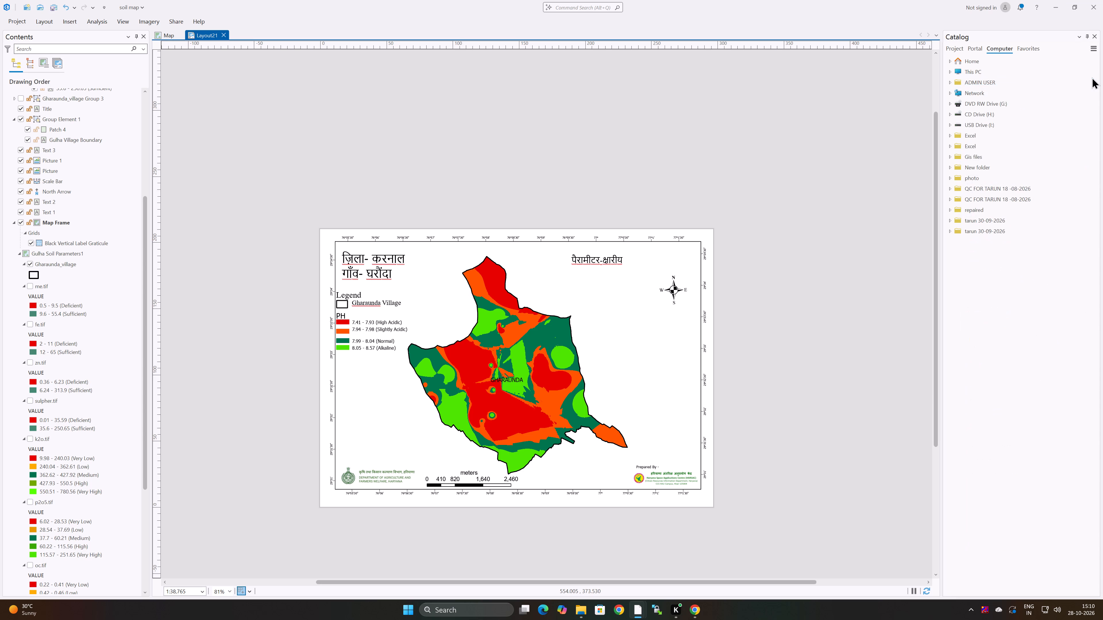
left_click(182, 20)
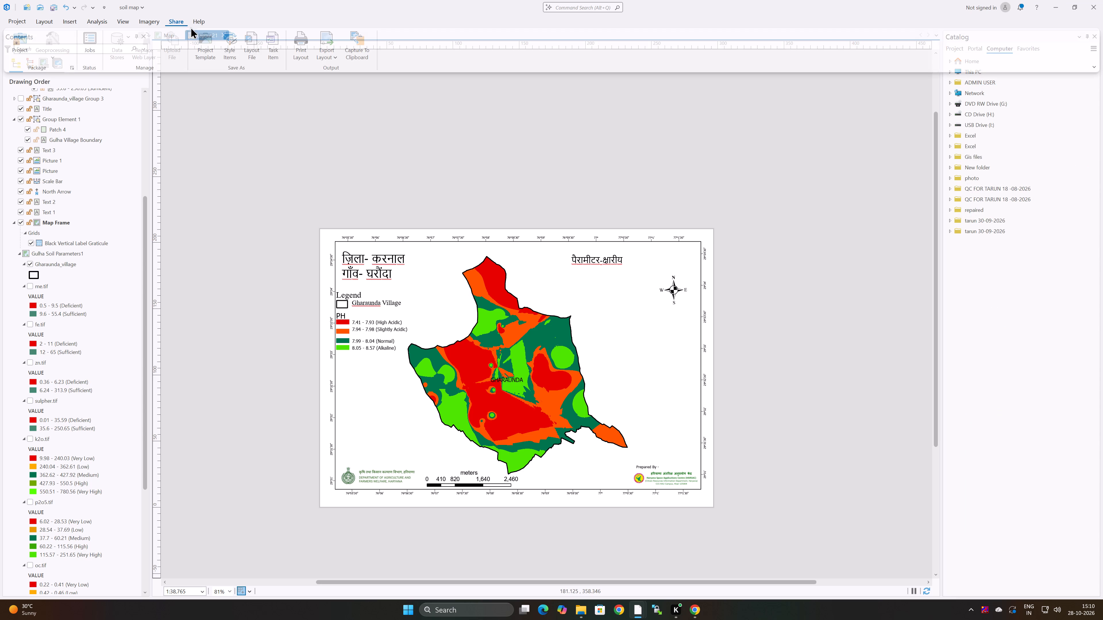
left_click(336, 57)
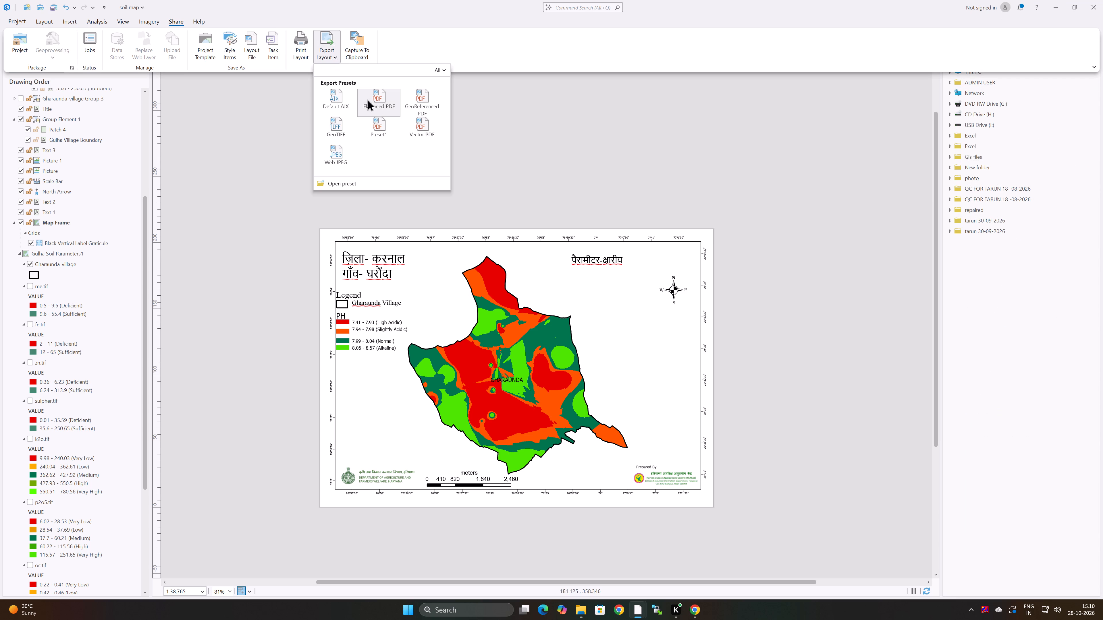
left_click(373, 100)
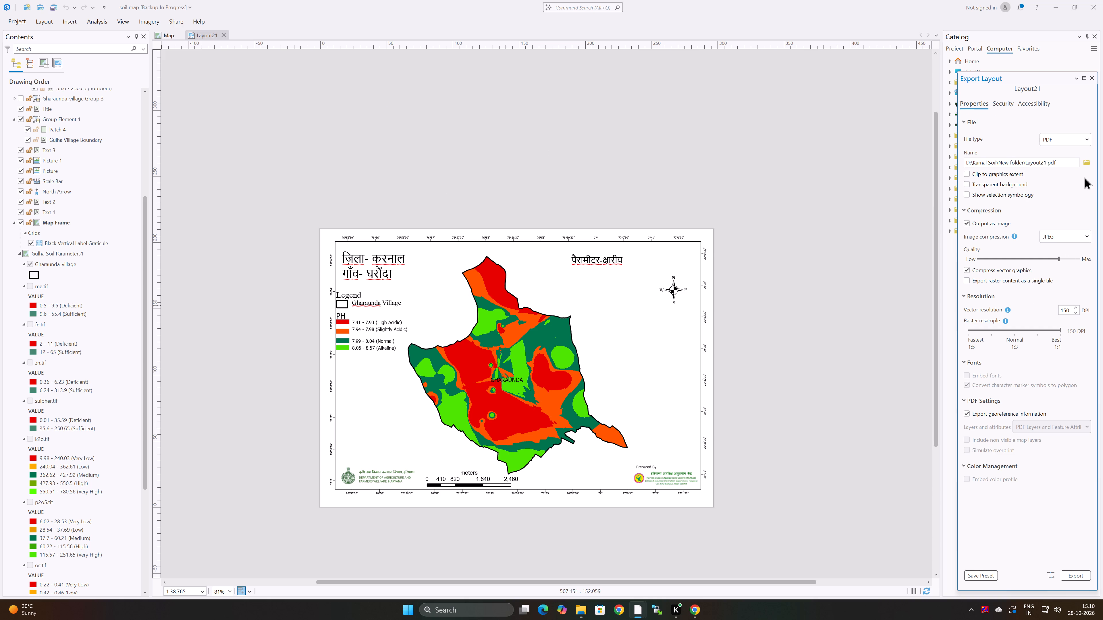
Name the export file Ph.pdf in the New folder directory of Karnal Soil.
left_click(1086, 163)
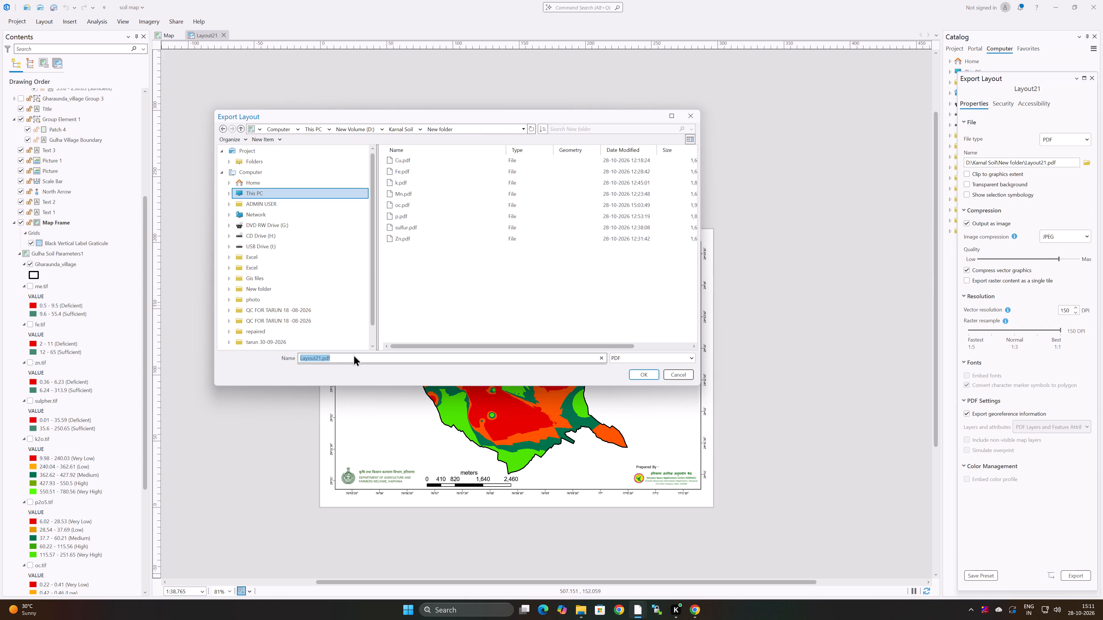
left_click(341, 361)
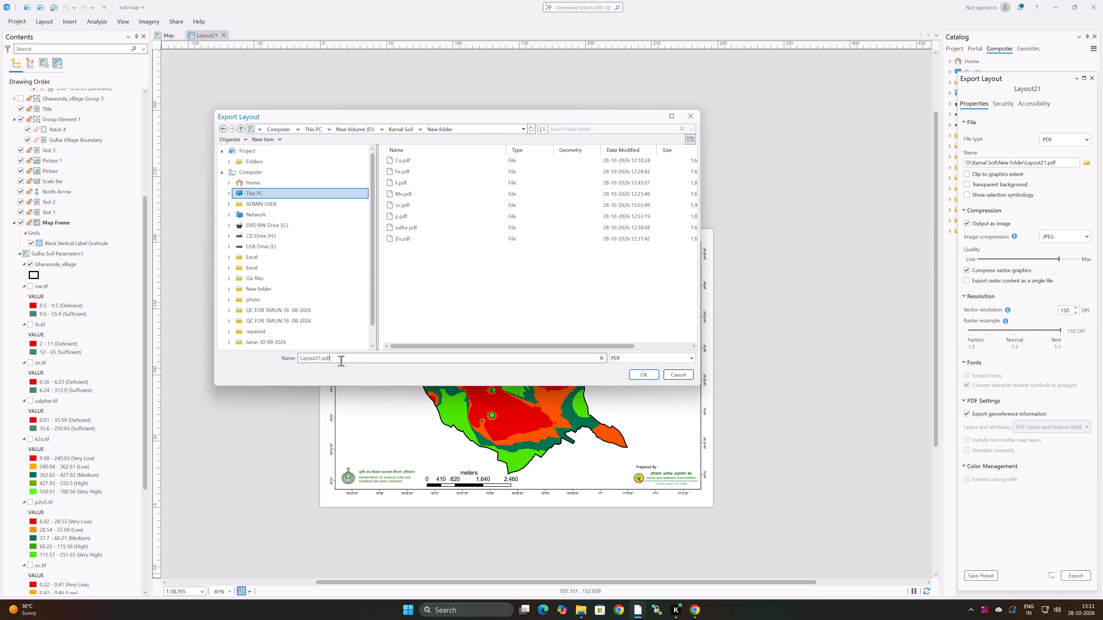
key("Left")
key("Left")
key("Left")
key("Left")
key("BackSpace")
key("BackSpace")
key("BackSpace")
key("BackSpace")
key("BackSpace")
key("BackSpace")
key("BackSpace")
key("BackSpace")
key("BackSpace")
key("BackSpace")
key("BackSpace")
key("BackSpace")
key("BackSpace")
key("BackSpace")
key("BackSpace")
key("BackSpace")
key("BackSpace")
key("BackSpace")
key("BackSpace")
key("BackSpace")
key("p")
key("h")
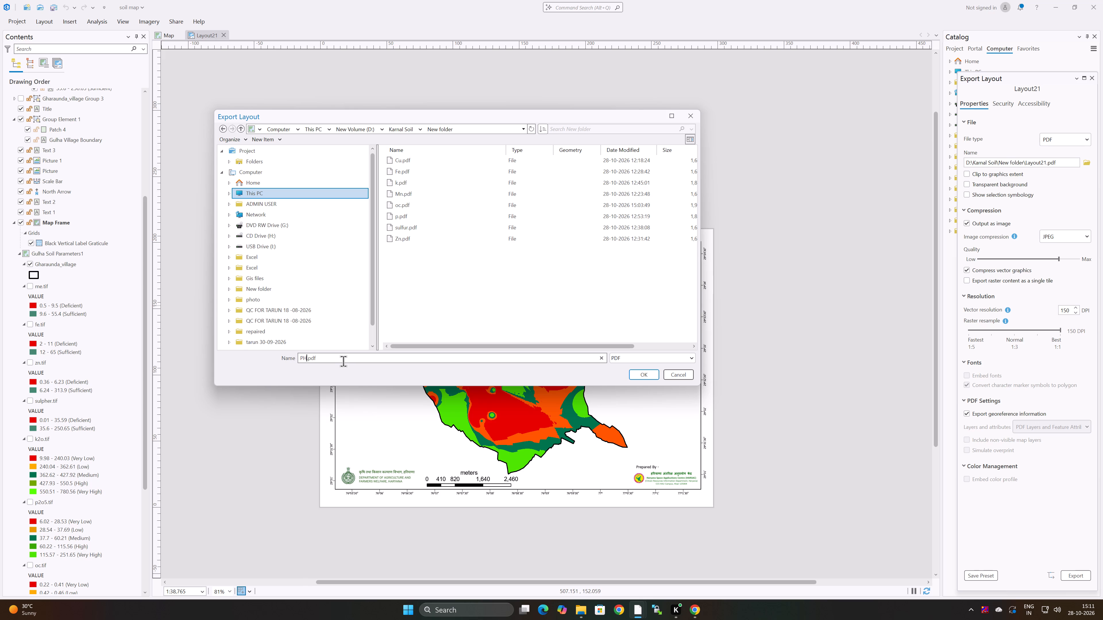
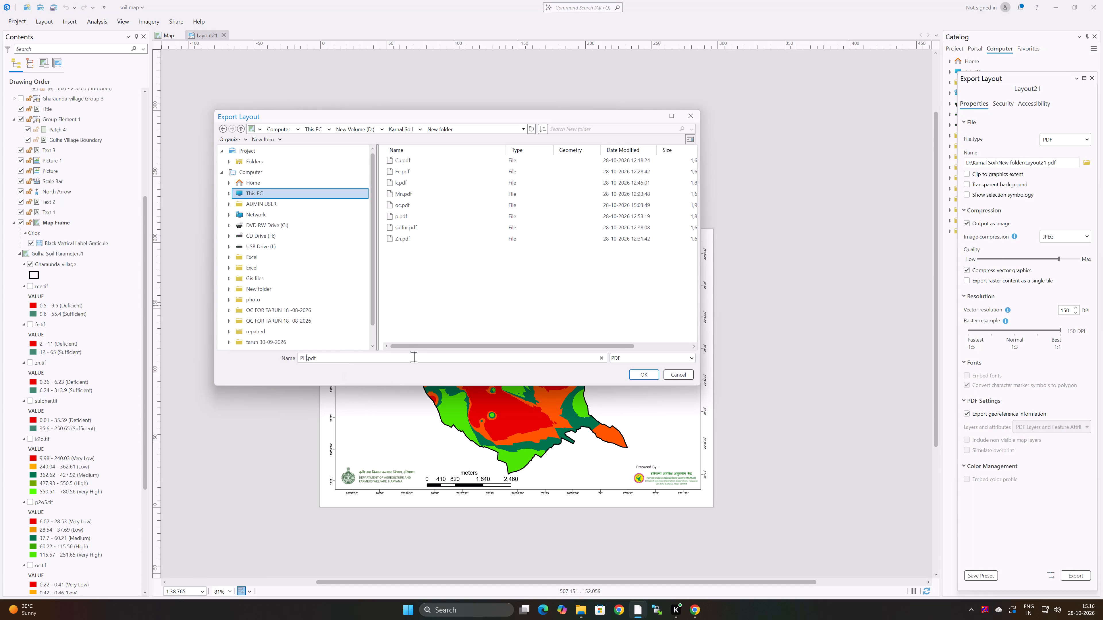
Confirm the PH.pdf file name, set the vector resolution to 600 DPI and export the pH layout.
left_click(648, 373)
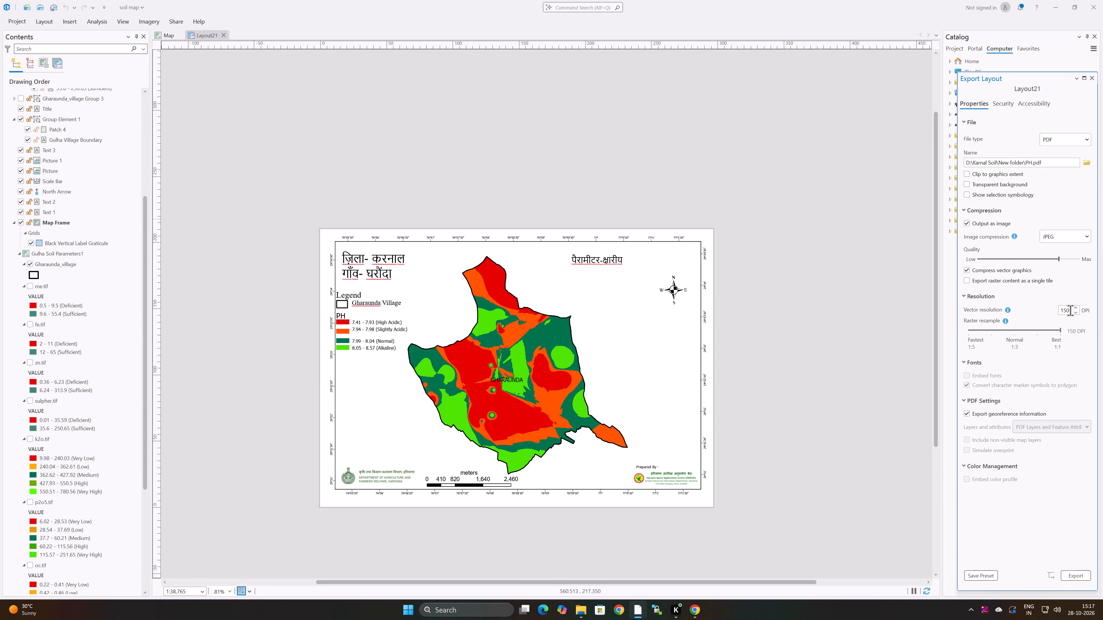
left_click_drag(1070, 310, 1039, 312)
type("600")
key("Return")
left_click(1076, 572)
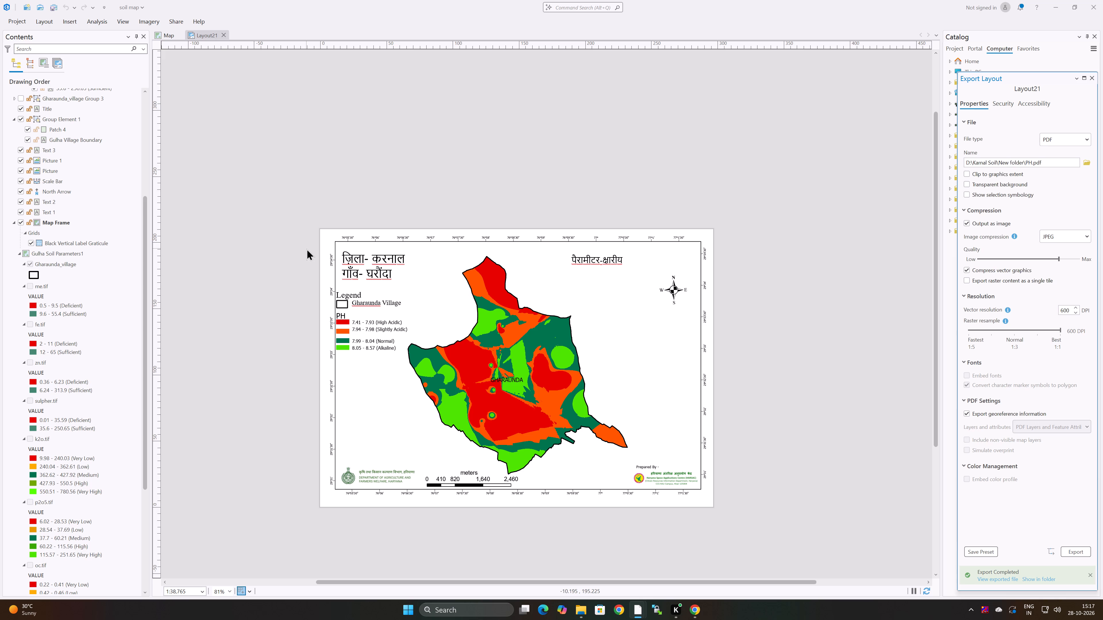
Show the cu.tif layer in the map frame and hide the ph1.tif layer.
scroll(78, 499, "down", 5)
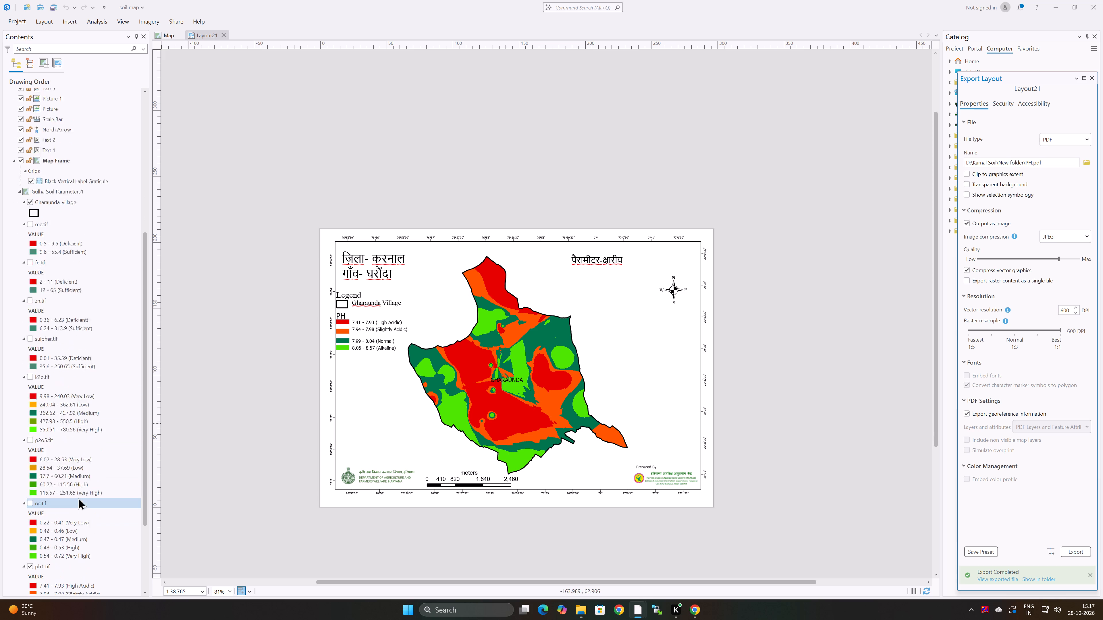
scroll(79, 501, "down", 15)
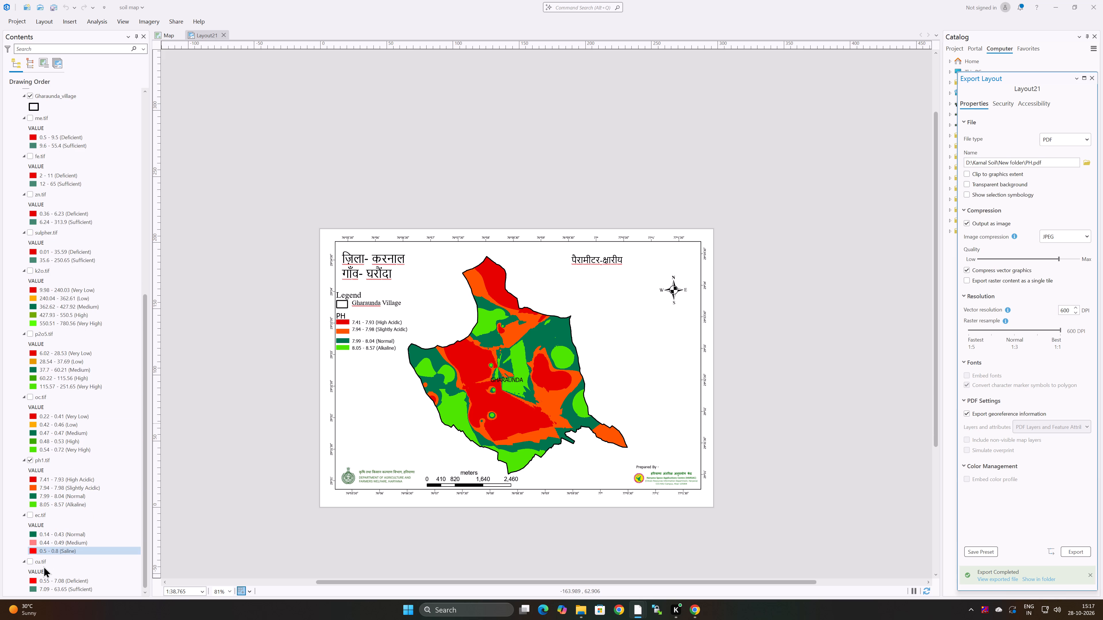
left_click(29, 562)
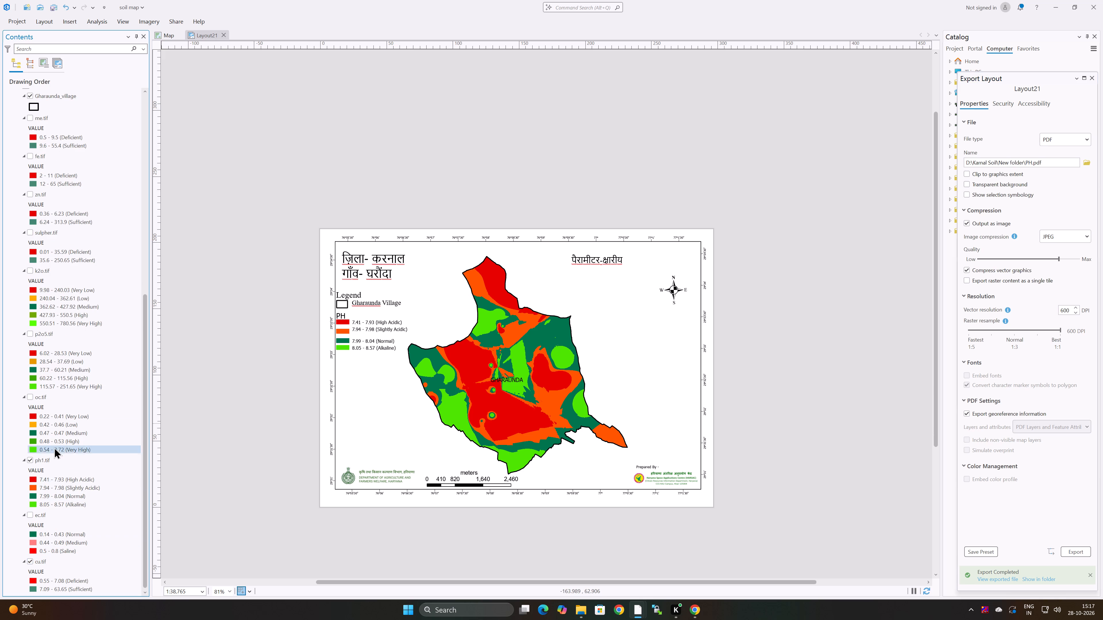
left_click(29, 460)
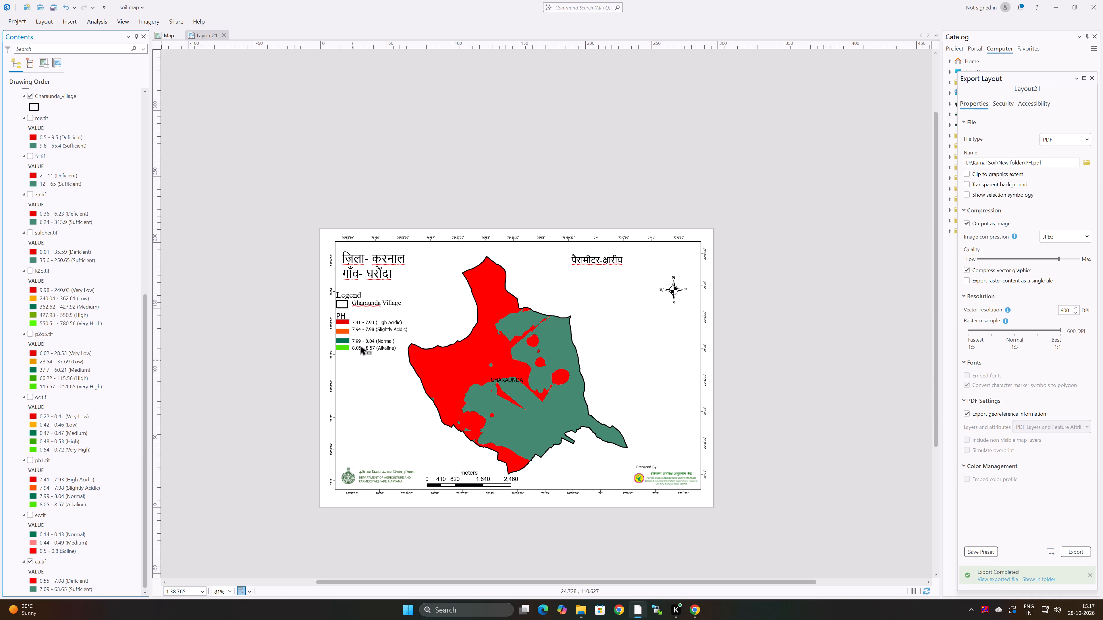
Delete the PH legend group from beneath the Gharaunda Village legend entry.
left_click(353, 338)
key("Delete")
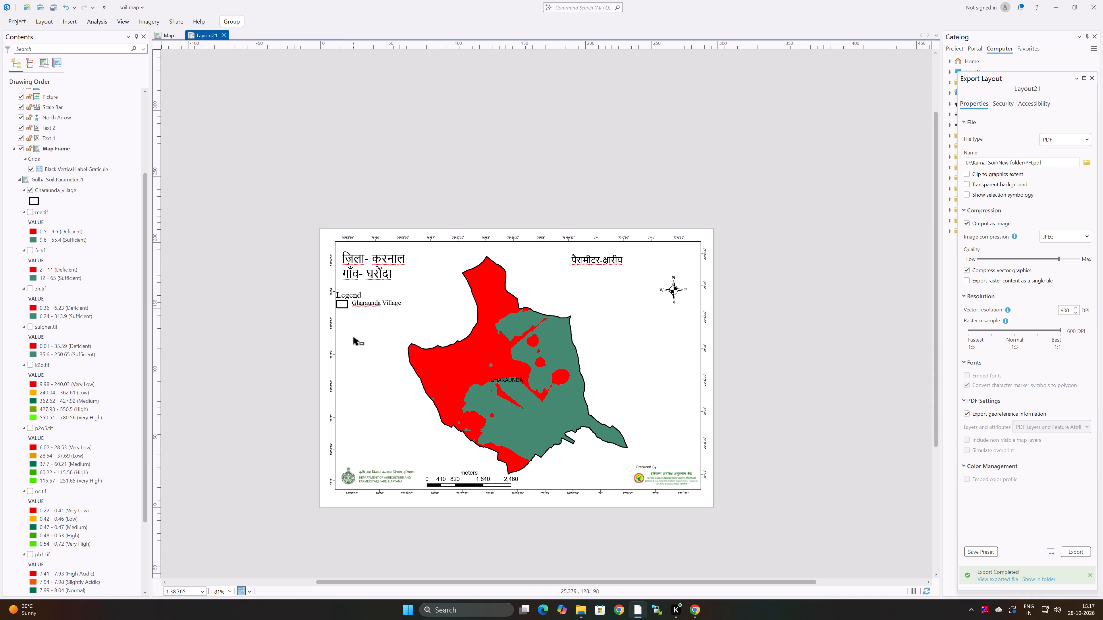
Remove the word क्षारीय from the Hindi parameter title so it reads पैरामीटर-.
left_click(613, 260)
double_click(622, 261)
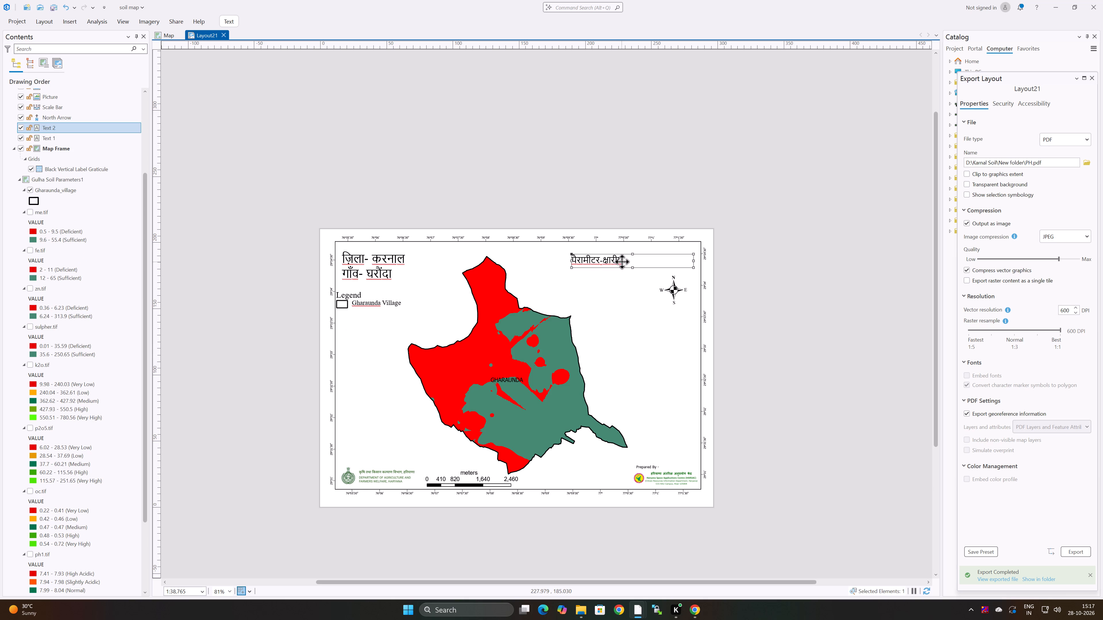
left_click(623, 262)
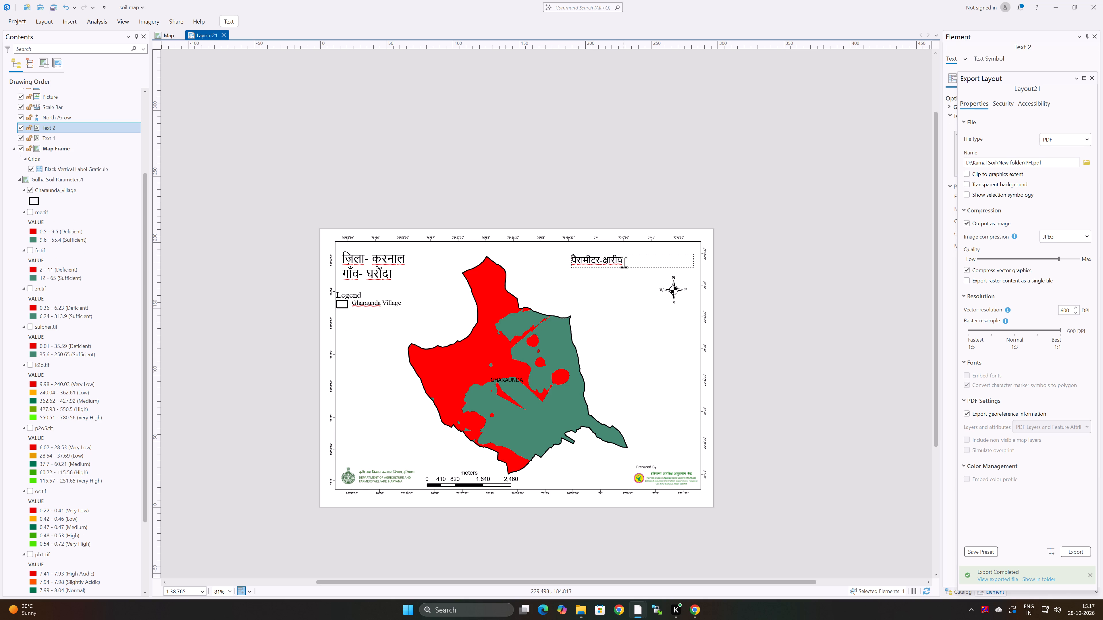
left_click_drag(624, 261, 603, 262)
key("Delete")
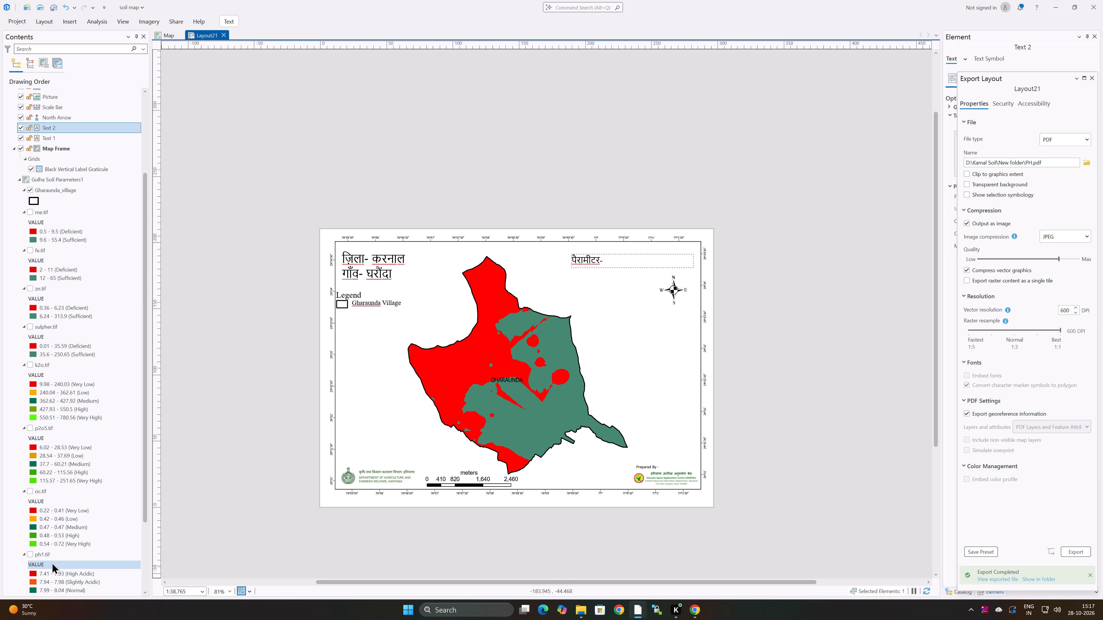
View the earlier soil salinity and ZN_2 map PDFs in the soil map folder as references, closing each one.
scroll(83, 535, "down", 7)
scroll(88, 535, "down", 14)
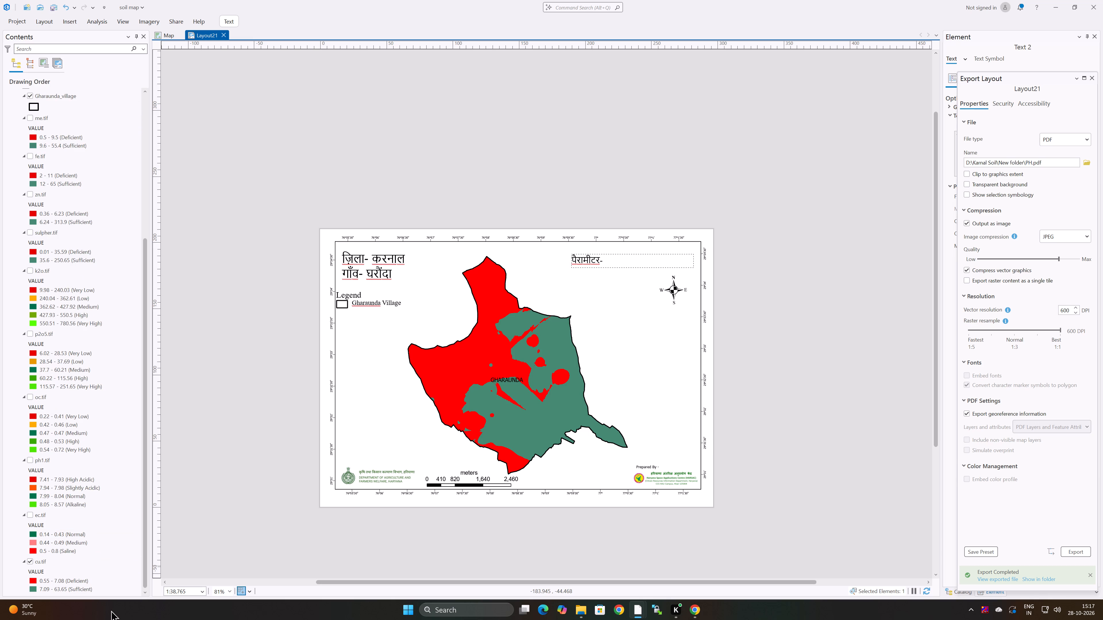
left_click_drag(583, 574, 583, 569)
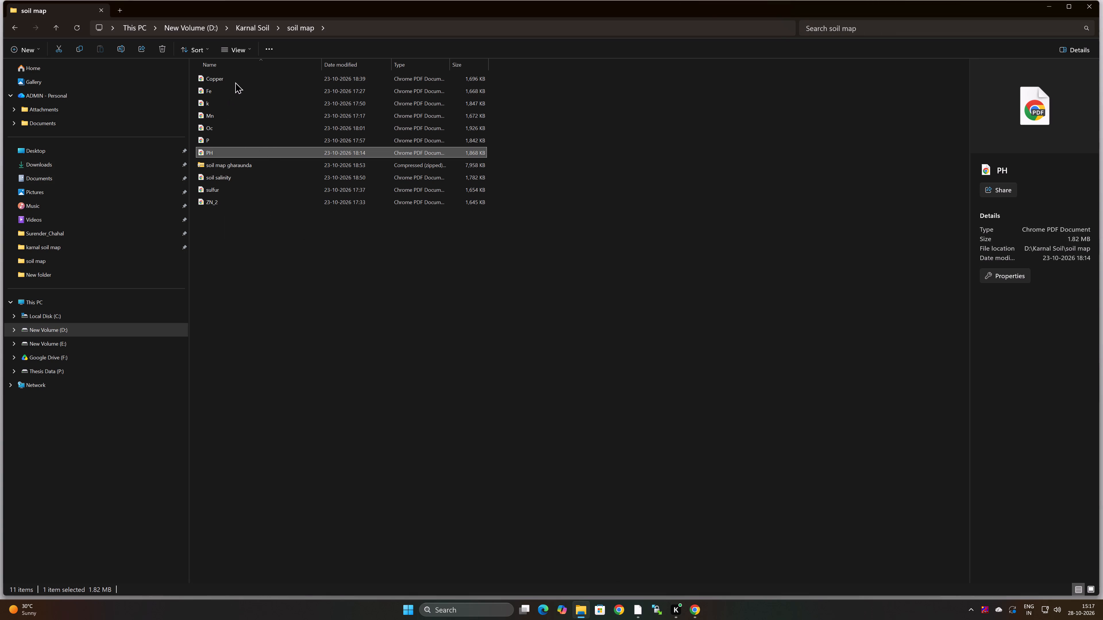
double_click(242, 176)
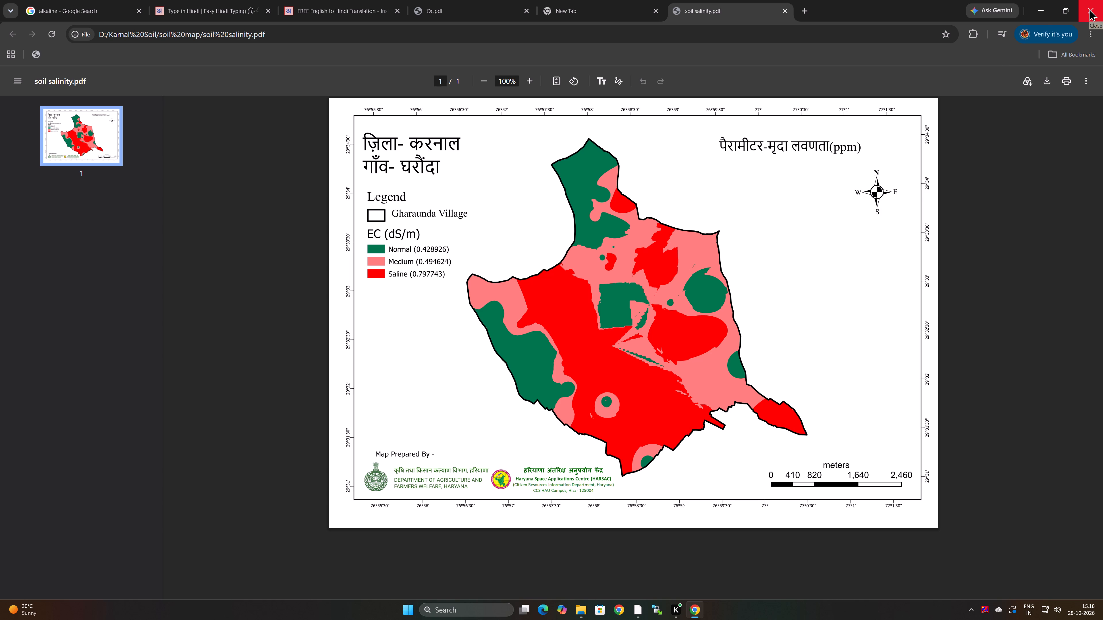
left_click(784, 12)
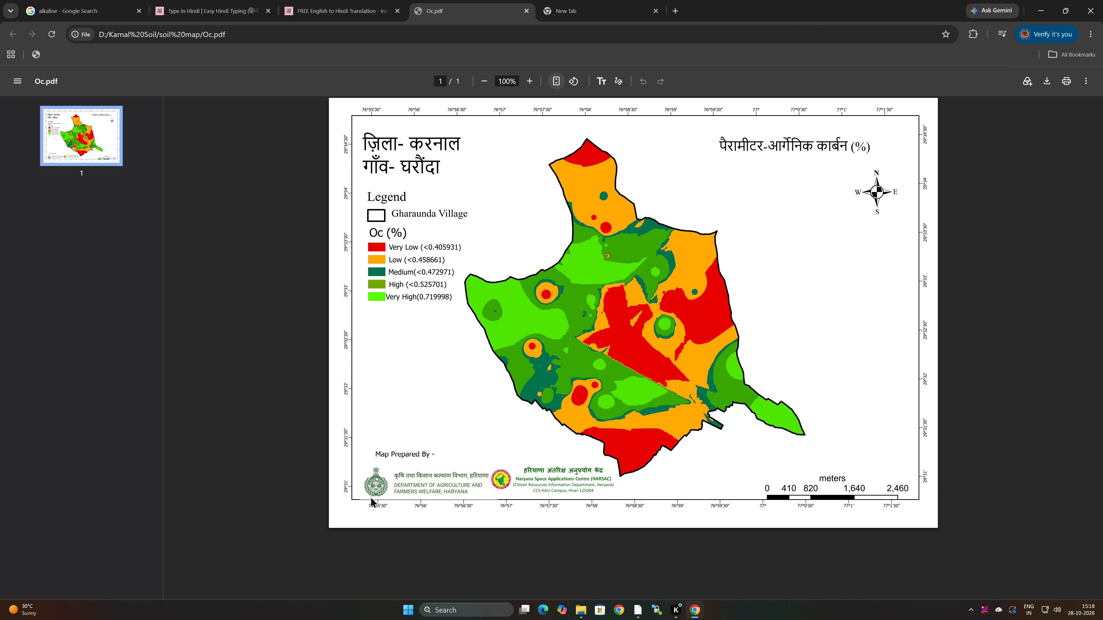
left_click(583, 610)
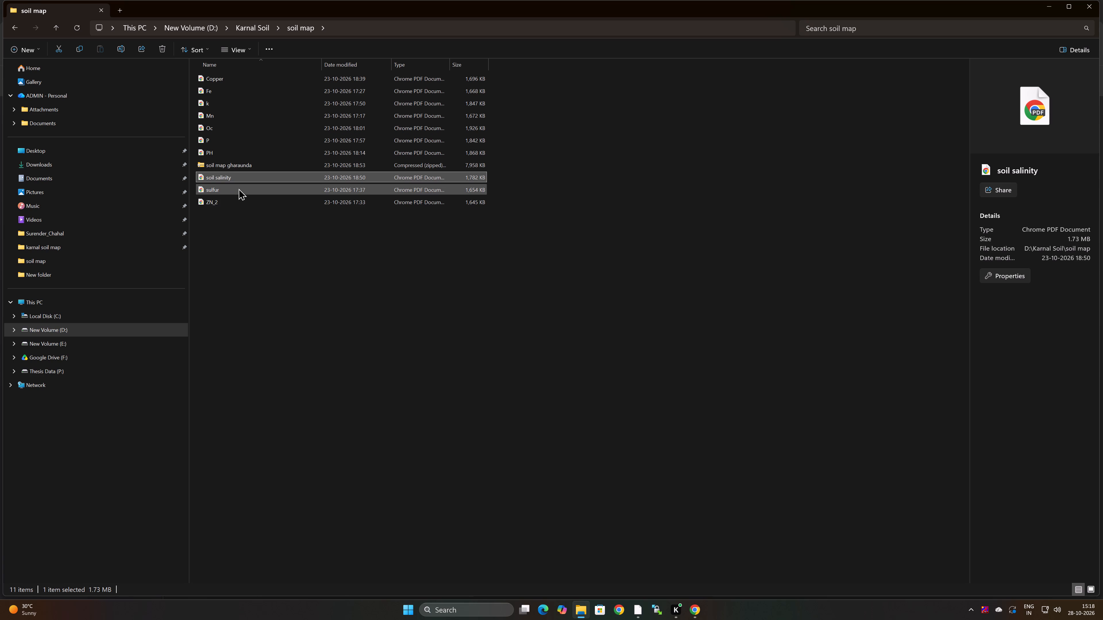
double_click(240, 199)
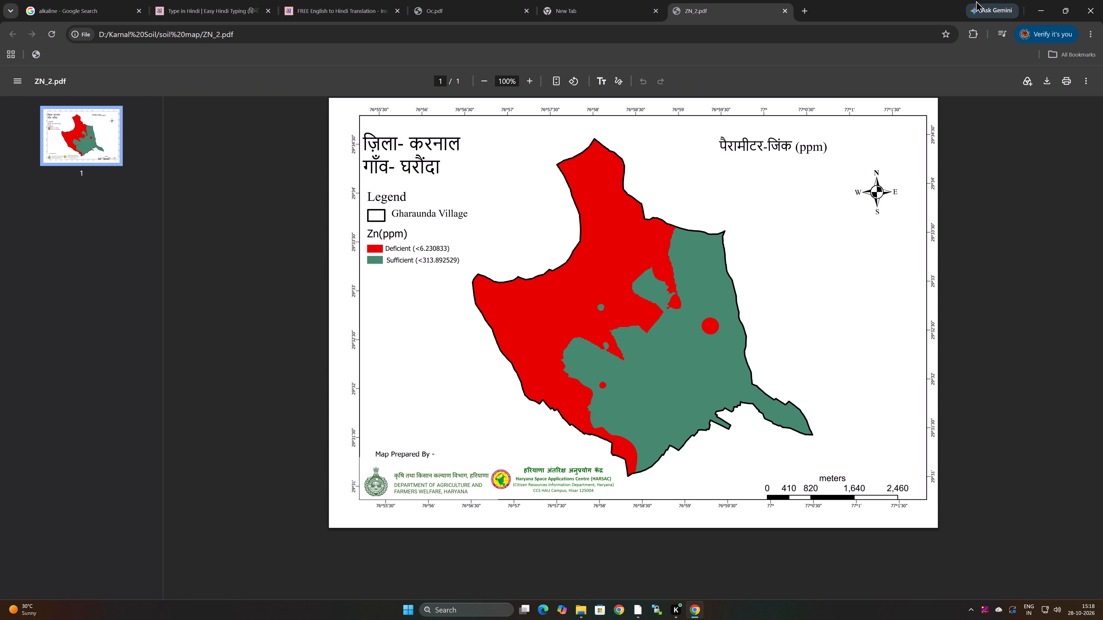
left_click(785, 13)
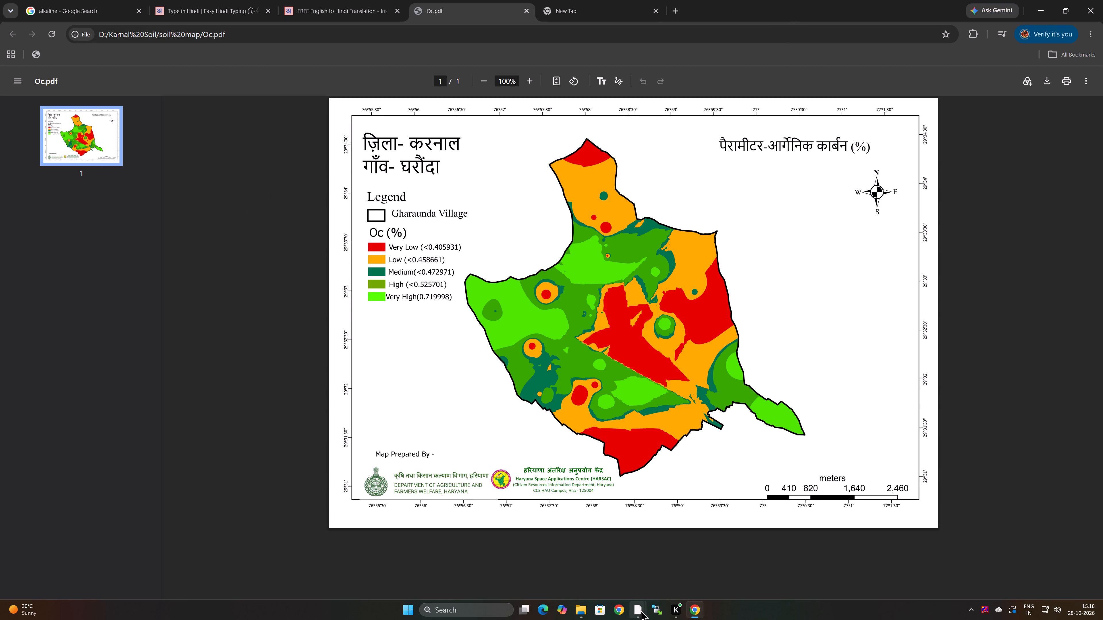
Check the layout's layer list, reopen the soil salinity PDF from the soil map folder for comparison, and return to the layout.
left_click(680, 580)
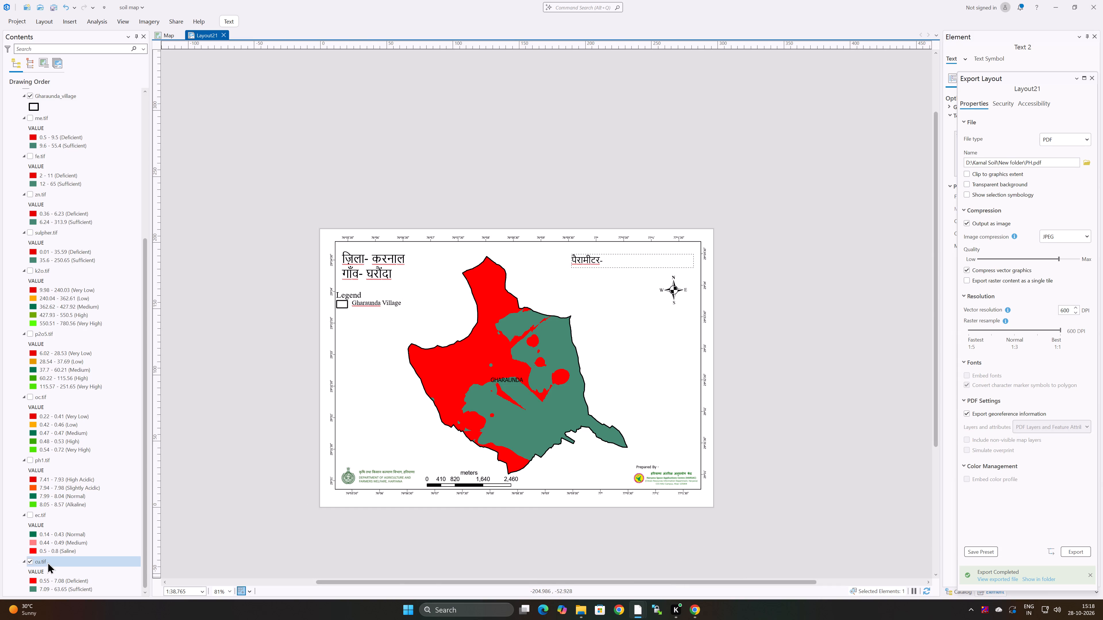
scroll(51, 569, "down", 8)
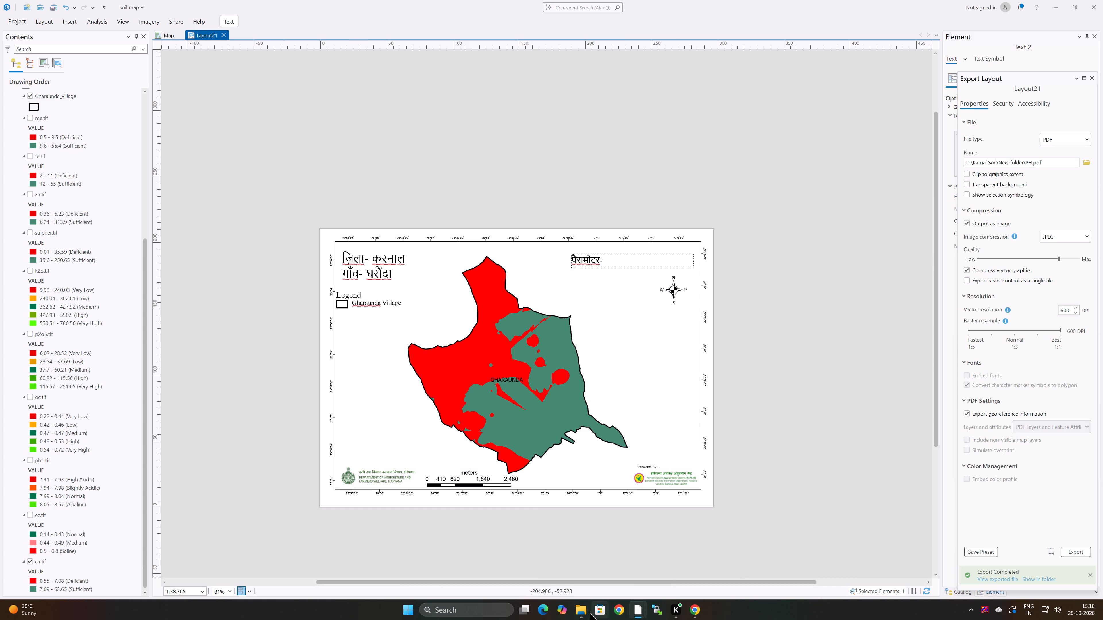
left_click(584, 573)
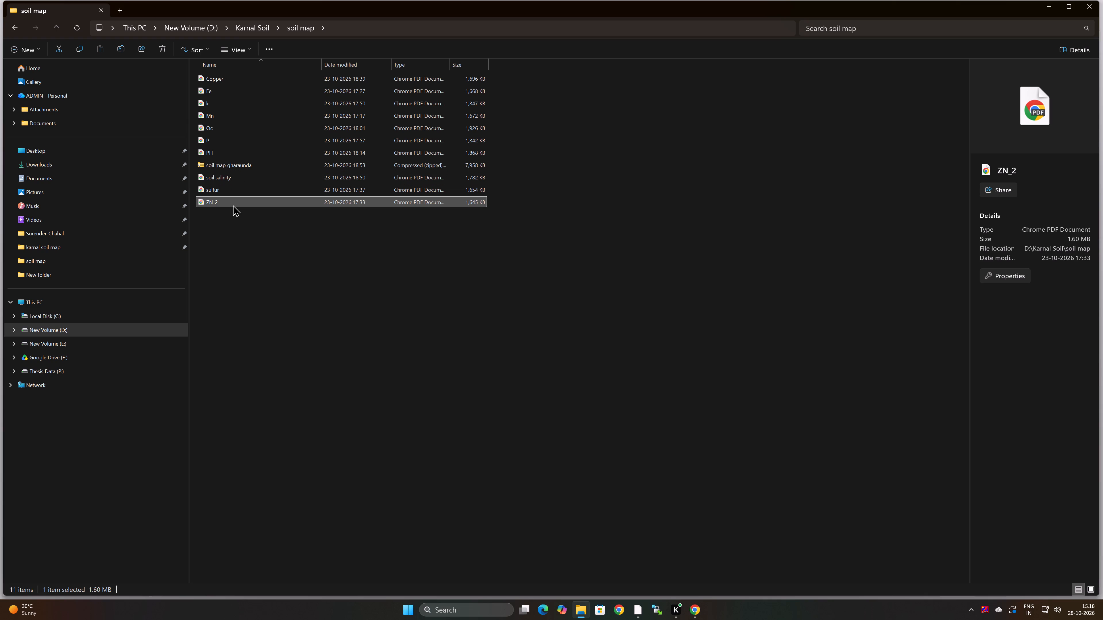
double_click(231, 178)
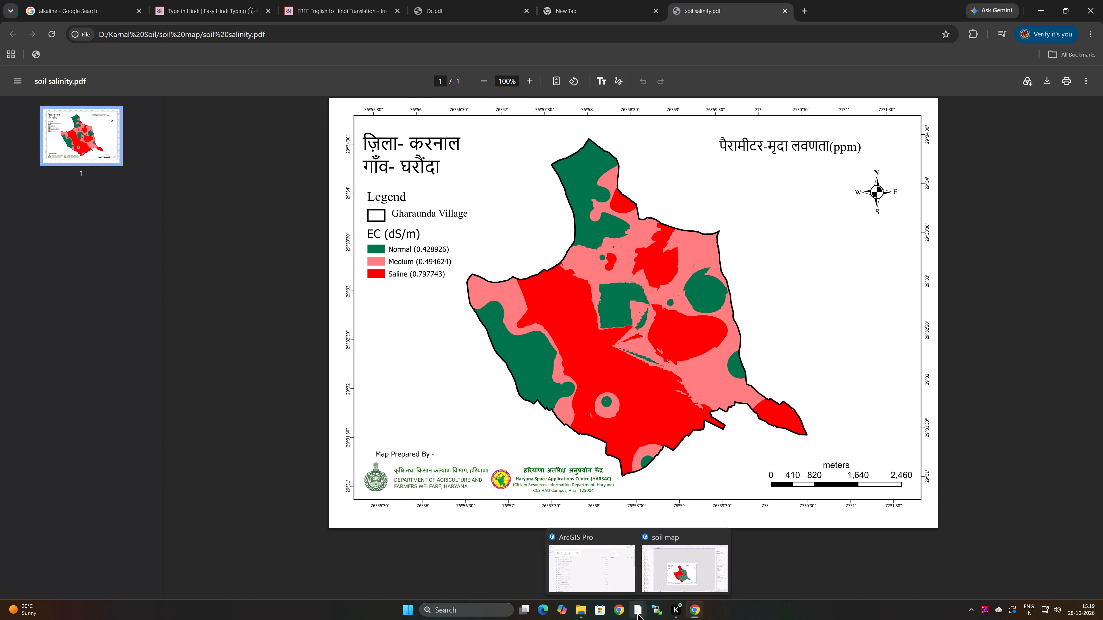
left_click(673, 575)
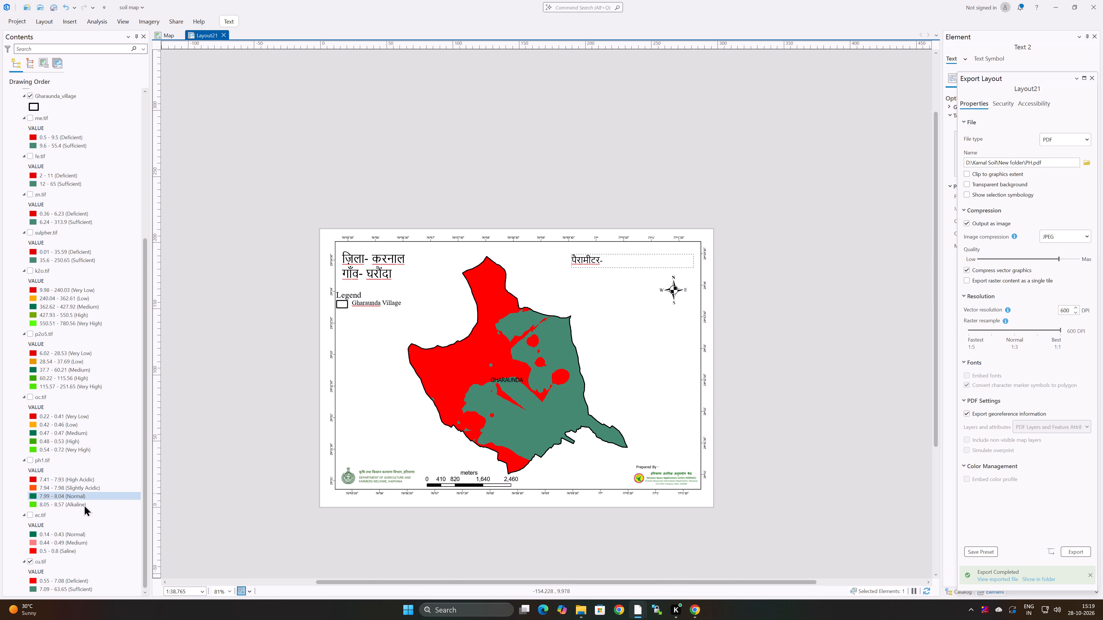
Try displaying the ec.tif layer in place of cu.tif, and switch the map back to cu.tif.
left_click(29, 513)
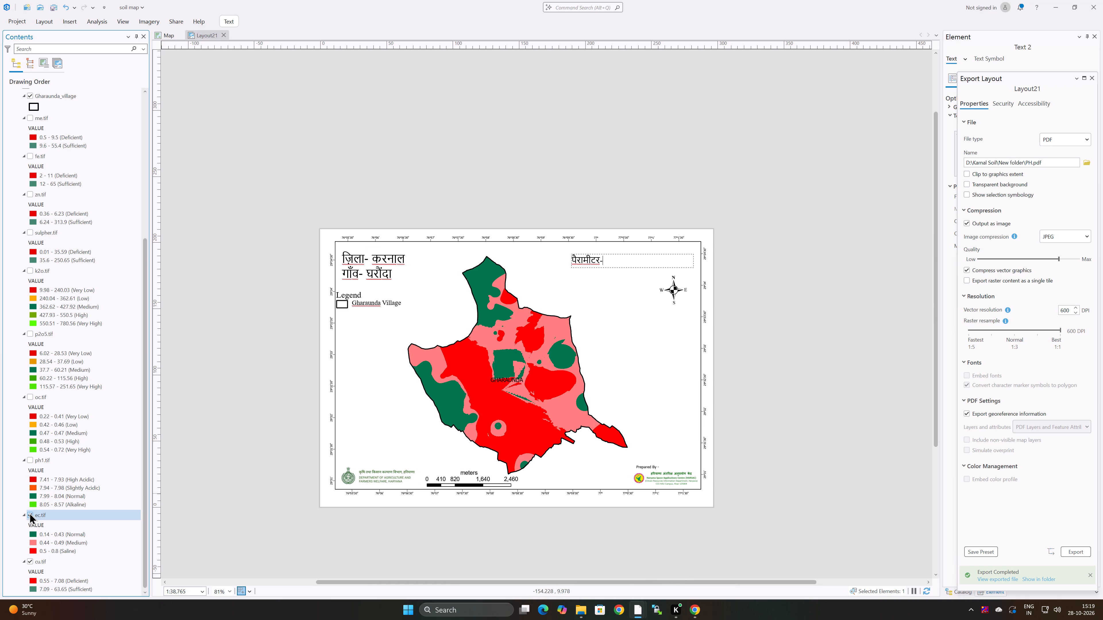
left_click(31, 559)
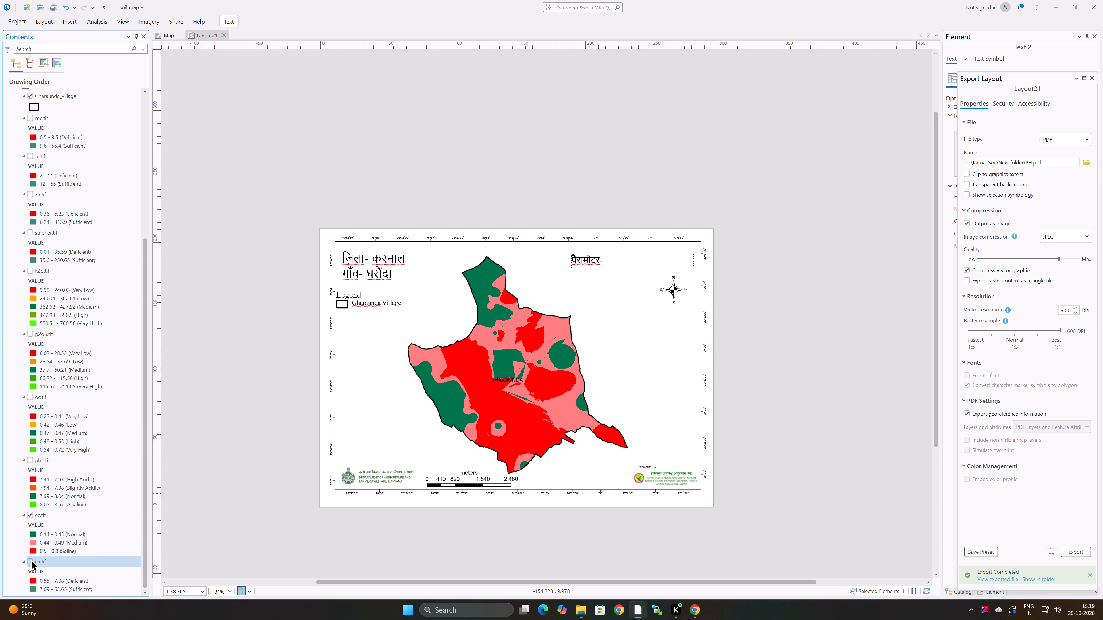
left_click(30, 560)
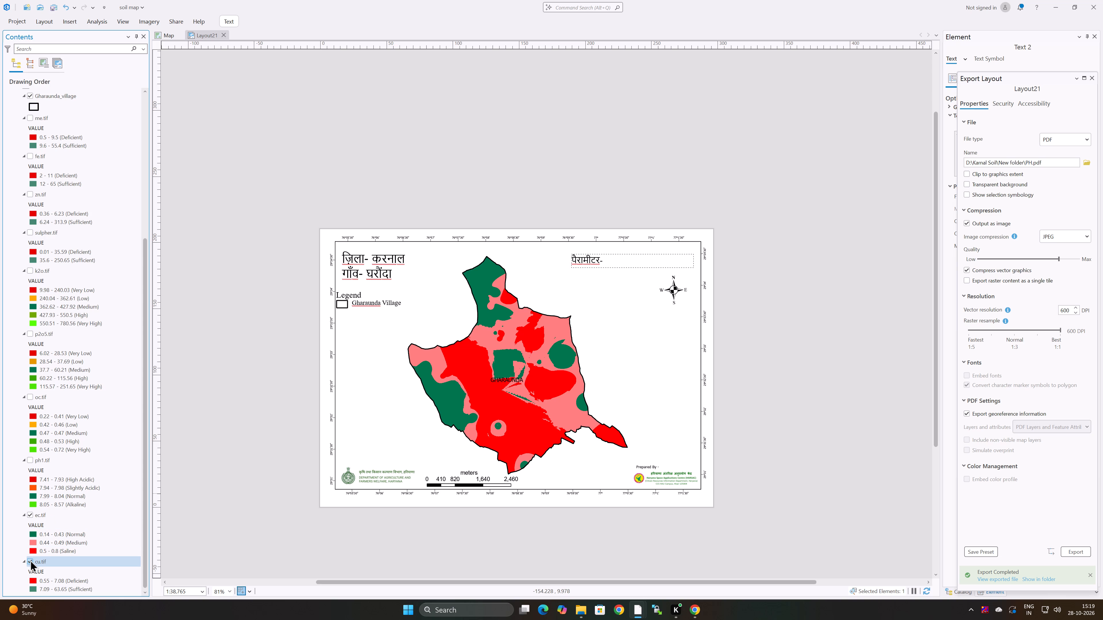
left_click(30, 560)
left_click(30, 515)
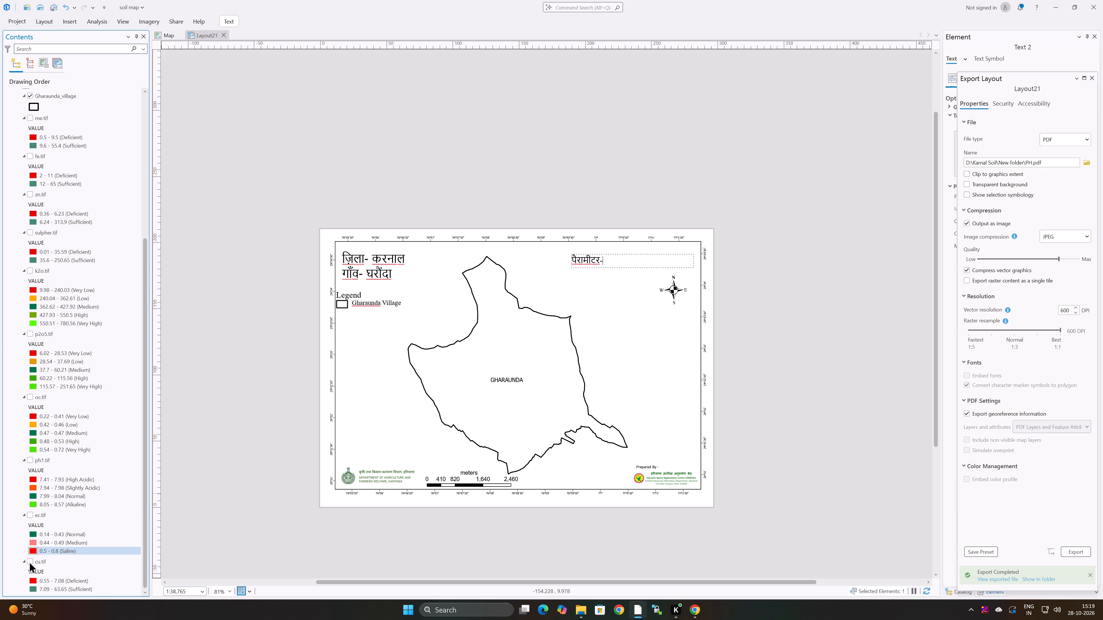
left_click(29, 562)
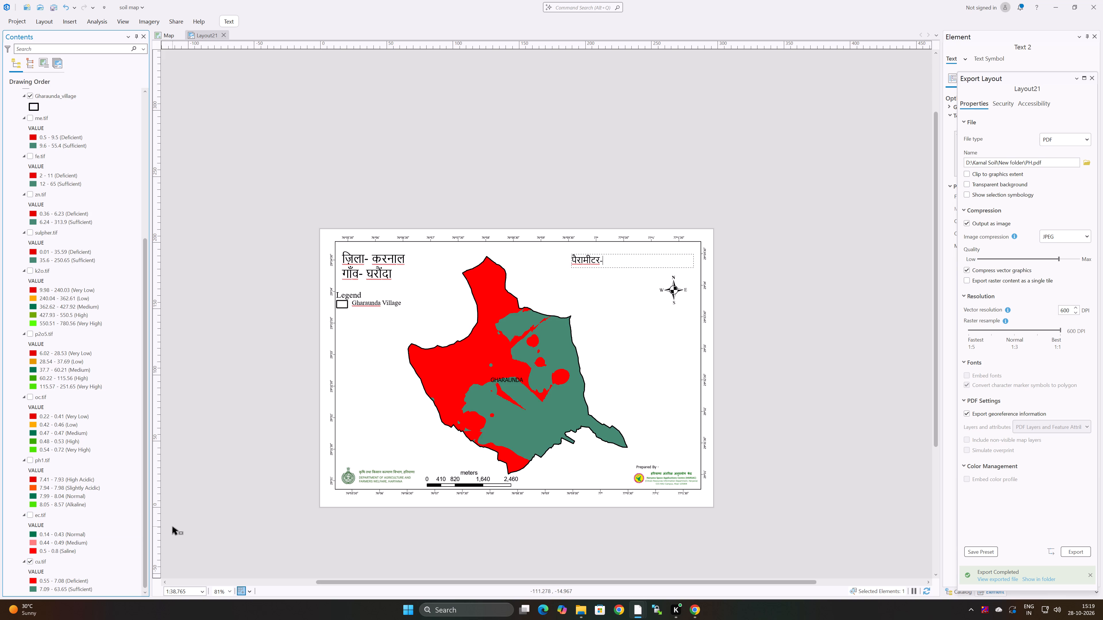
Open the New folder directory of Karnal Soil to check which parameter maps are already exported.
scroll(151, 530, "down", 4)
scroll(101, 557, "up", 1)
scroll(101, 557, "down", 2)
left_click(570, 568)
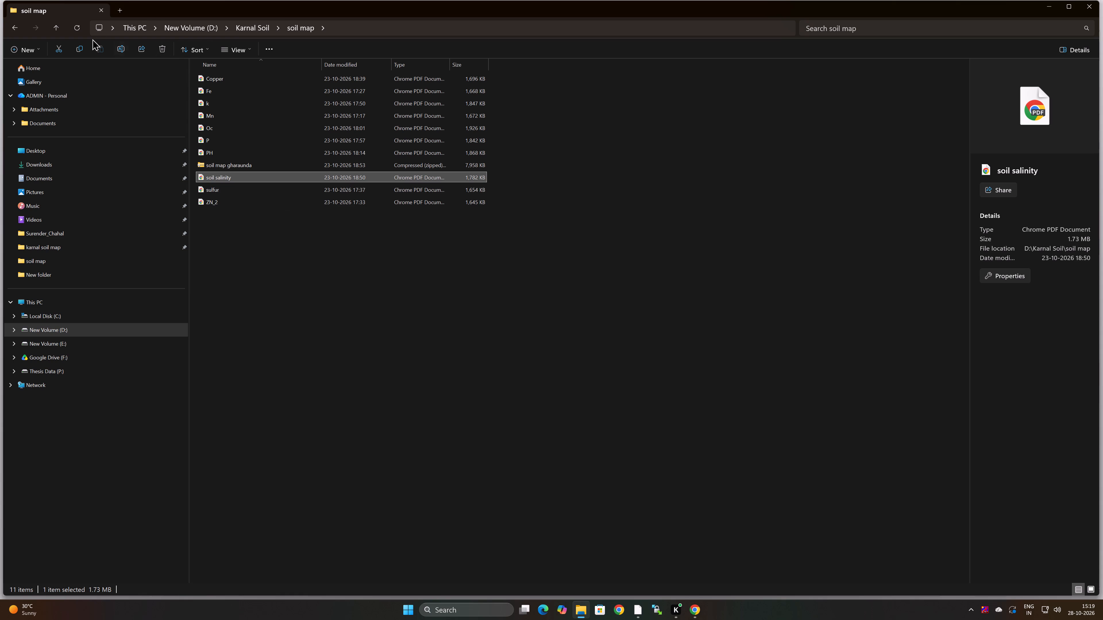
left_click(252, 26)
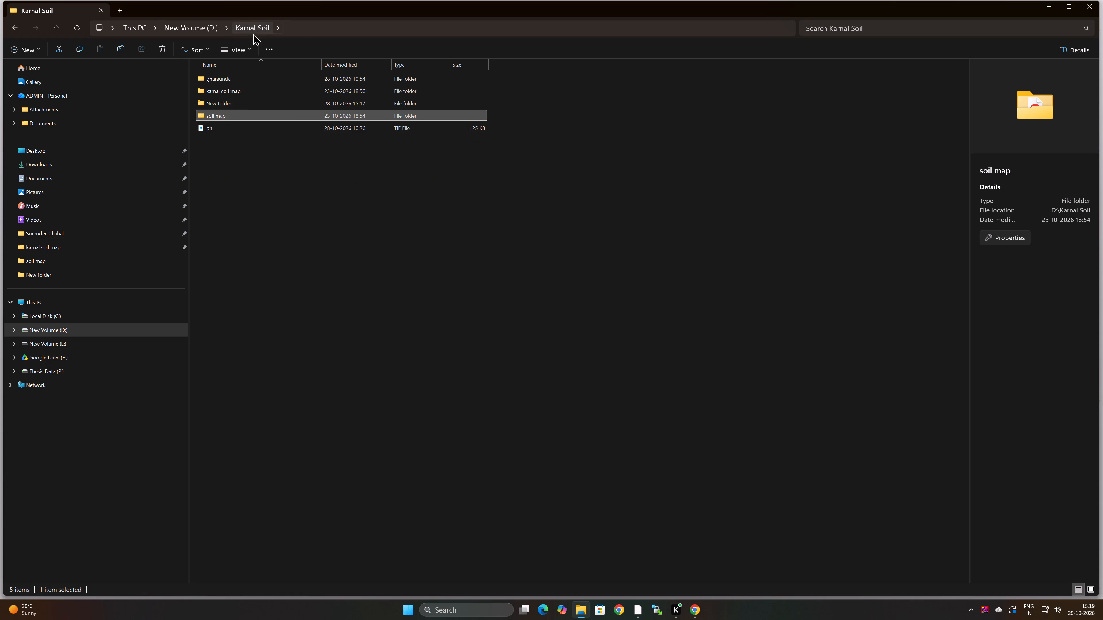
double_click(238, 103)
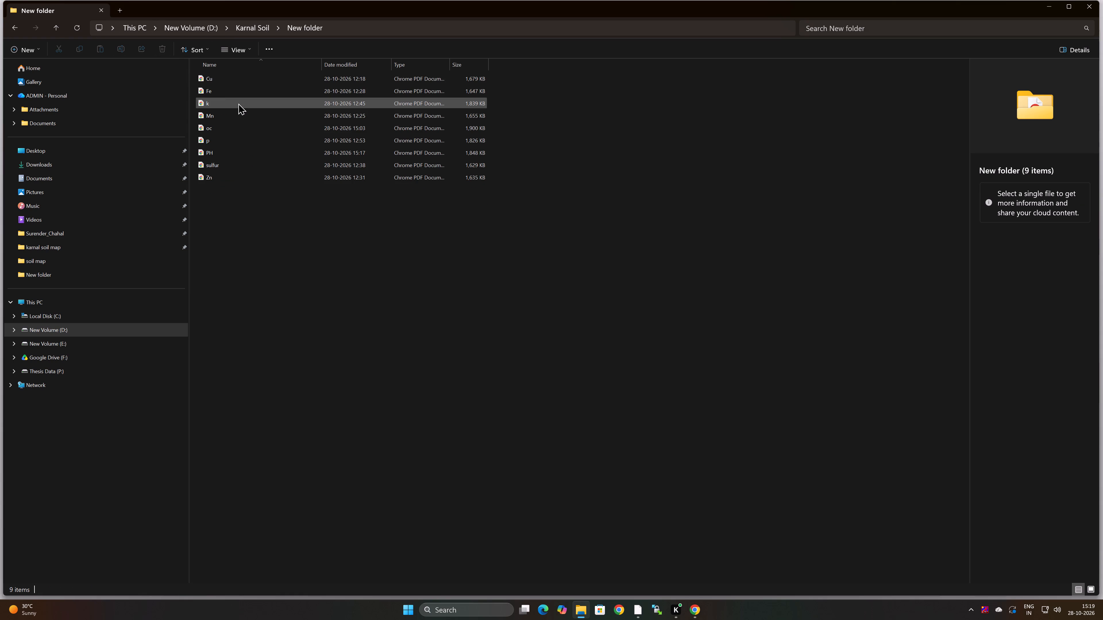
Review the exported parameter PDFs in New folder one by one, viewing the Cu map and closing it.
left_click(230, 80)
left_click(232, 89)
left_click(232, 98)
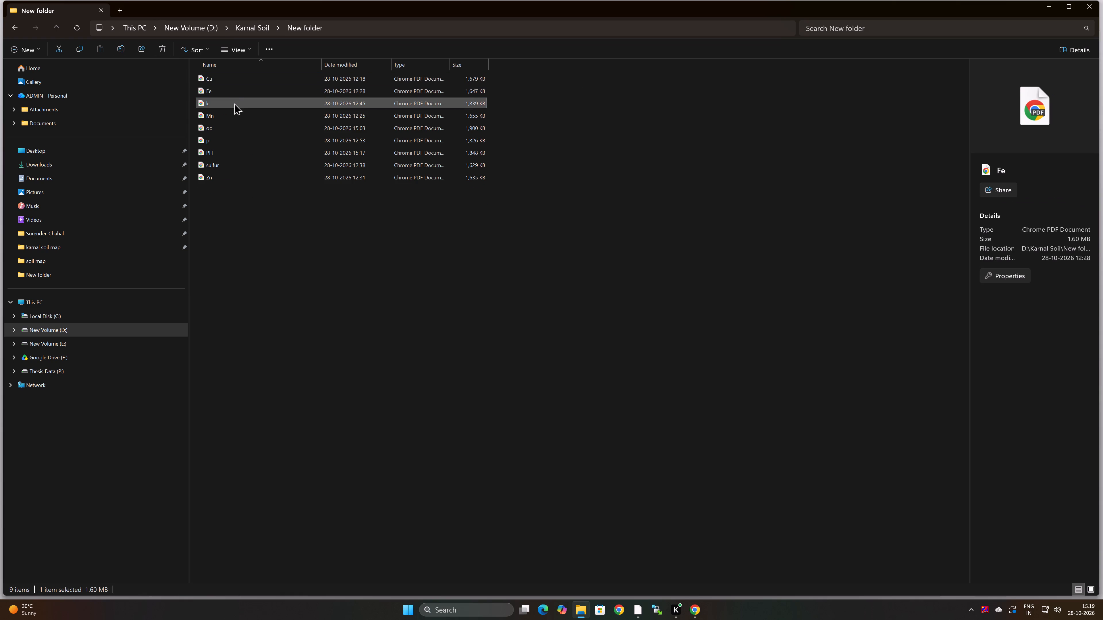
left_click(237, 110)
left_click(239, 127)
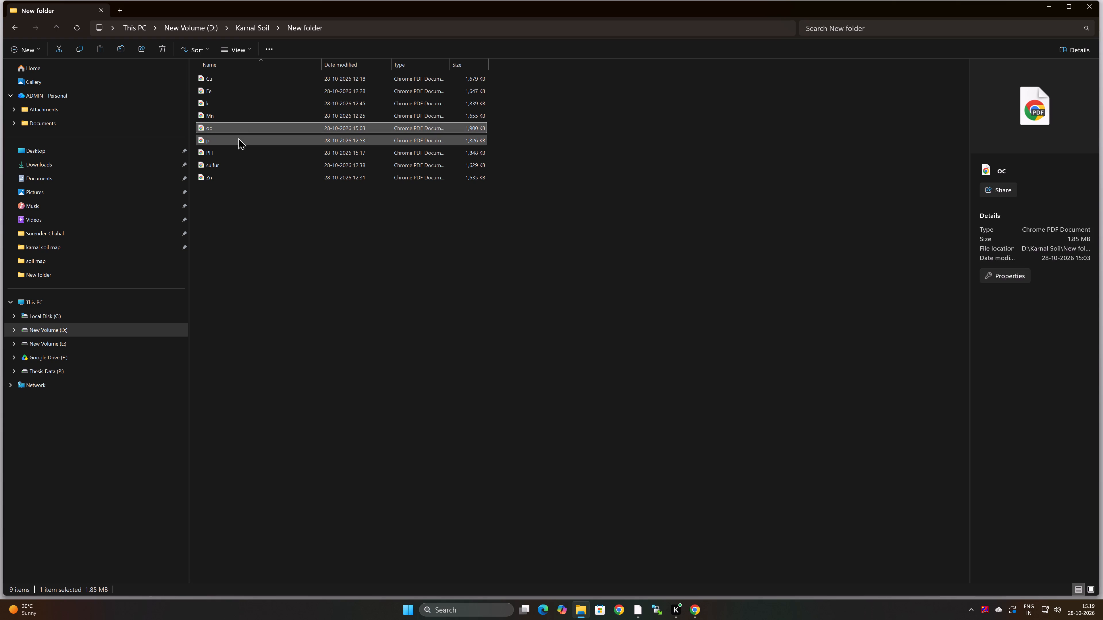
left_click(238, 138)
left_click(239, 152)
left_click(239, 163)
left_click(237, 176)
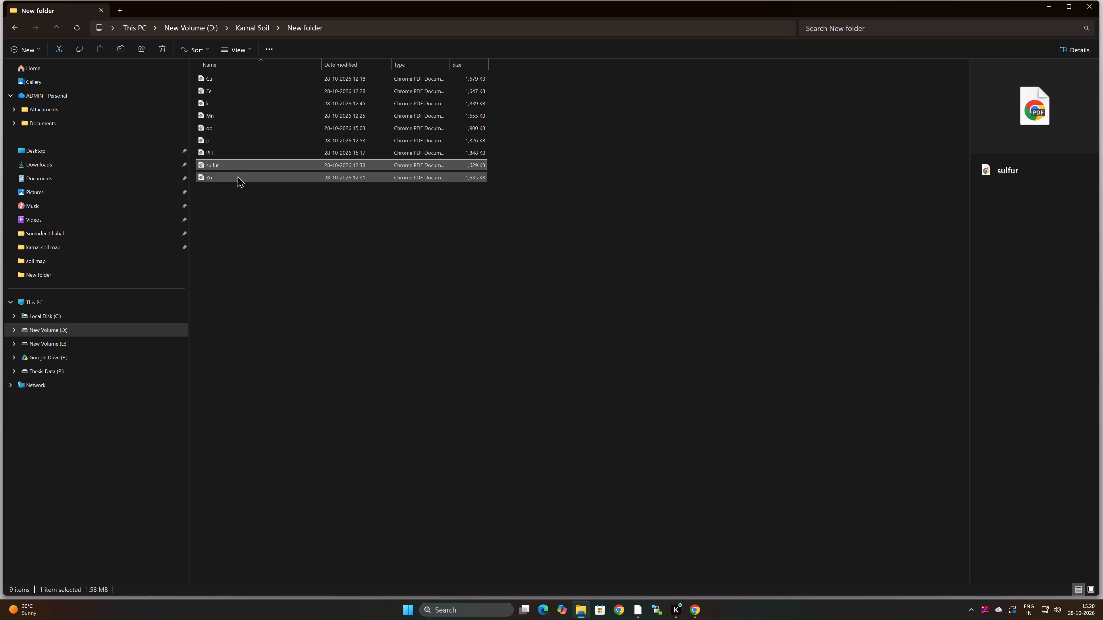
double_click(229, 79)
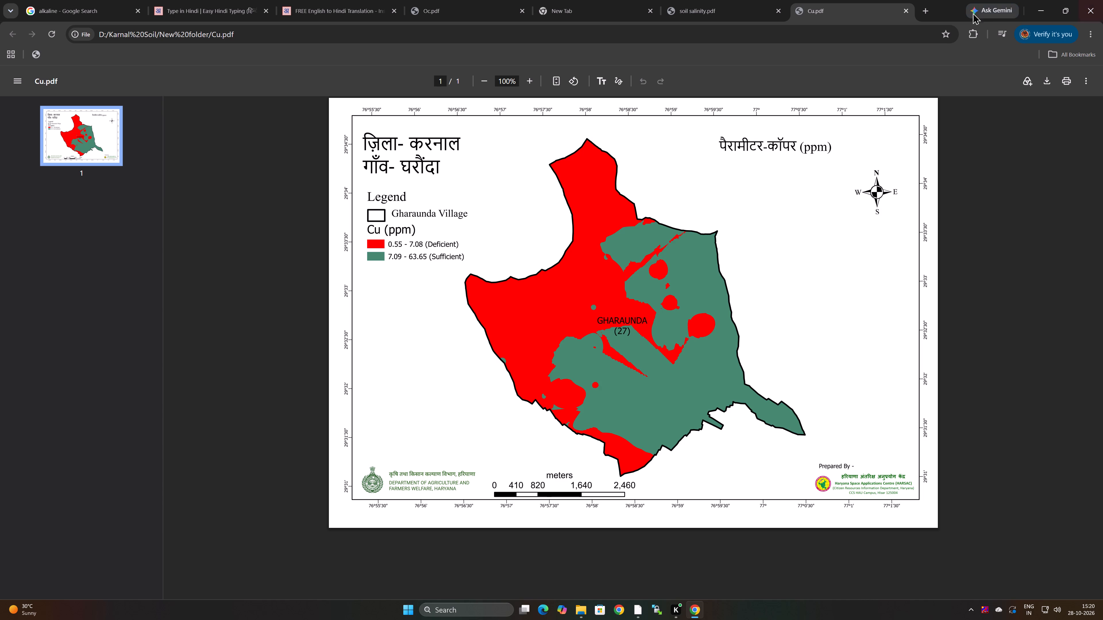
left_click(906, 9)
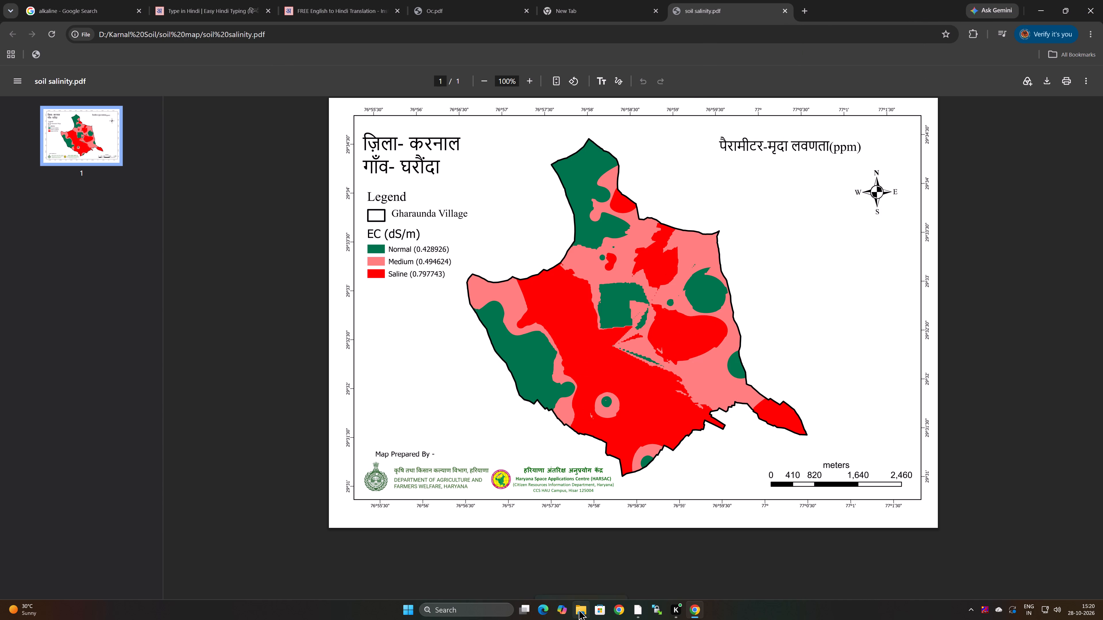
left_click(567, 561)
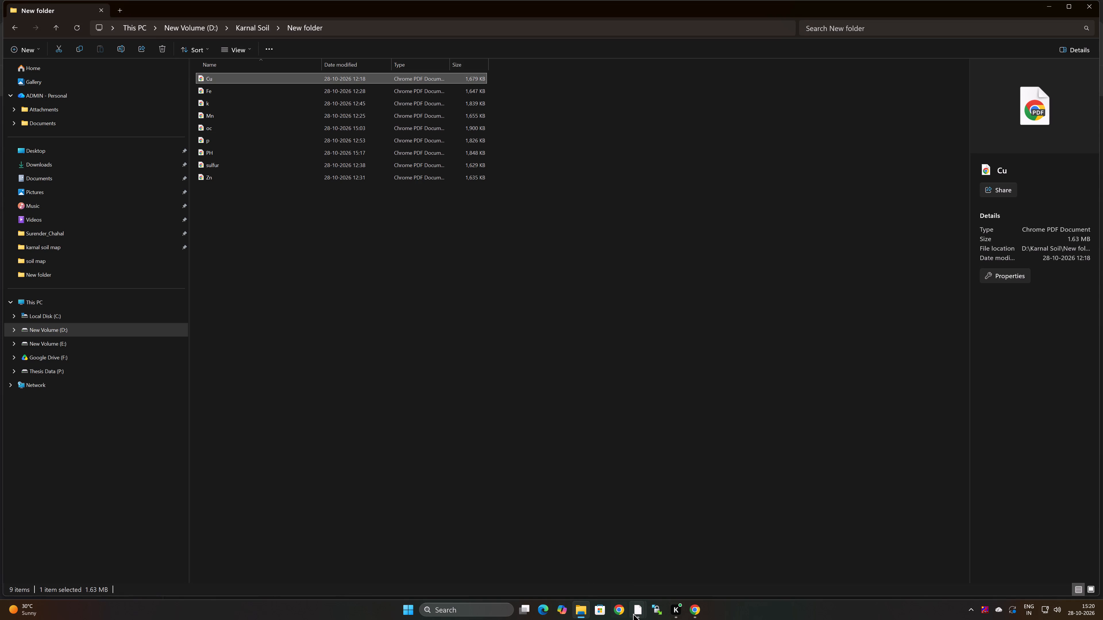
Return to the Layout21 map, display the ec.tif layer and hide cu.tif.
left_click(666, 570)
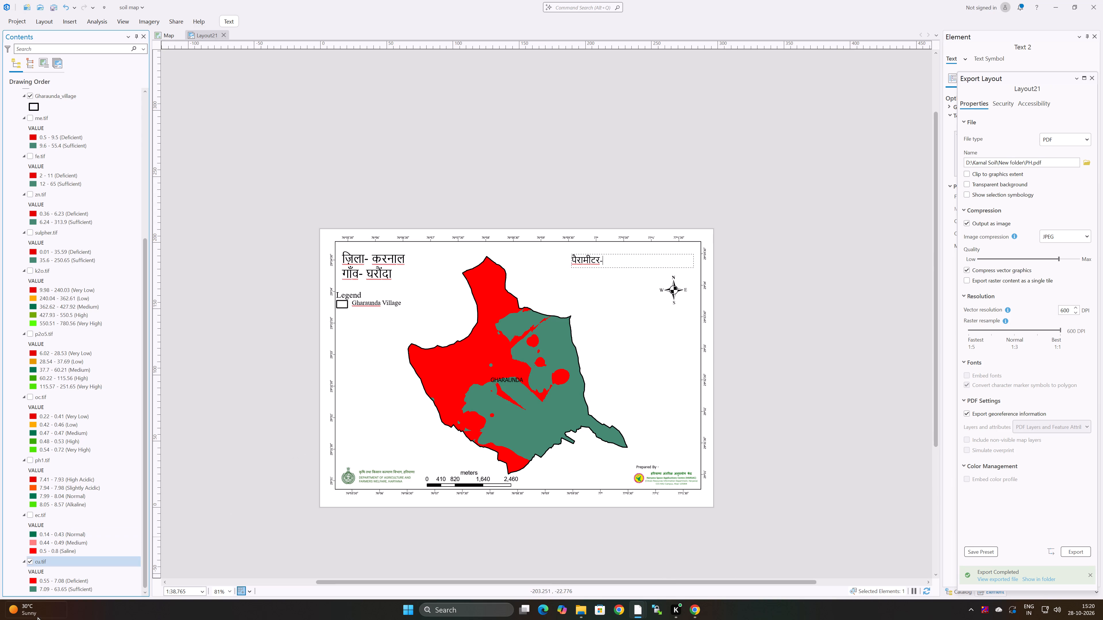
scroll(62, 527, "down", 6)
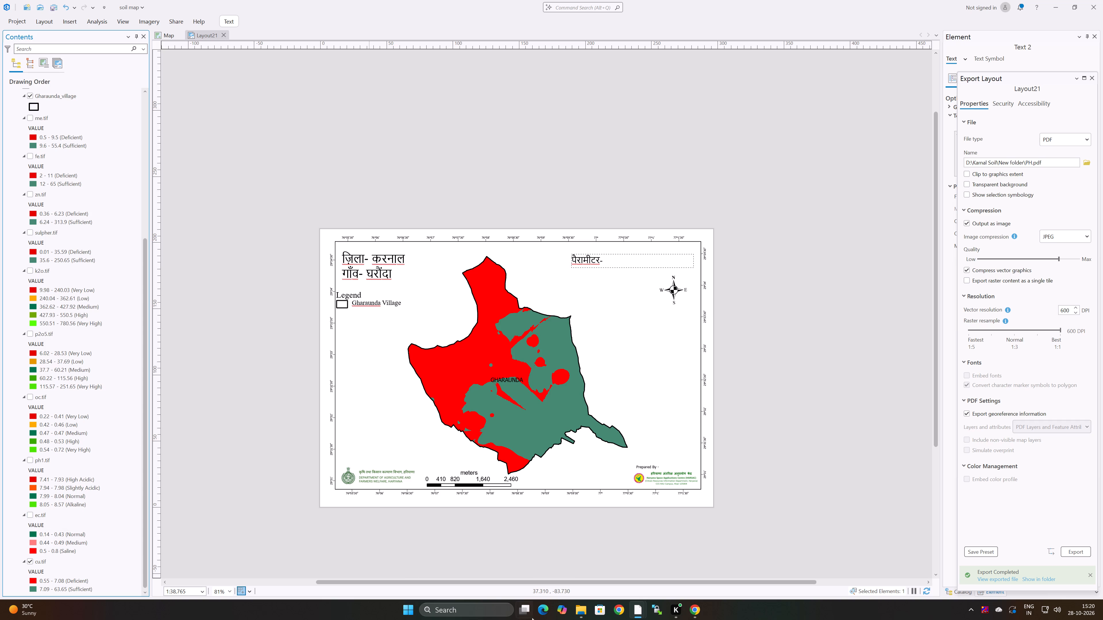
left_click_drag(571, 568, 571, 565)
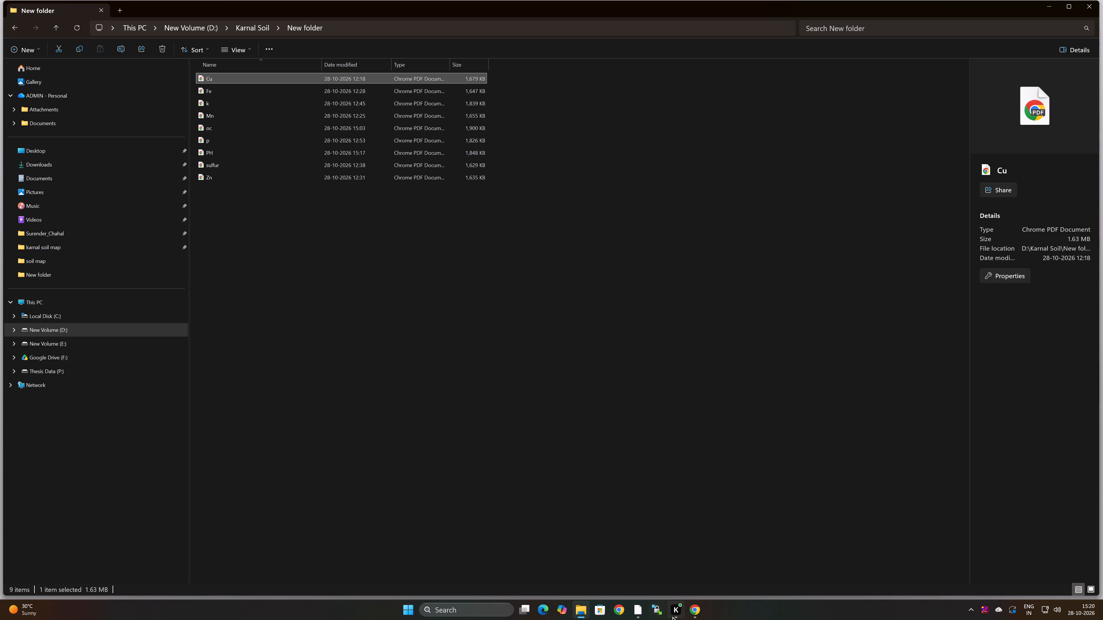
left_click(673, 573)
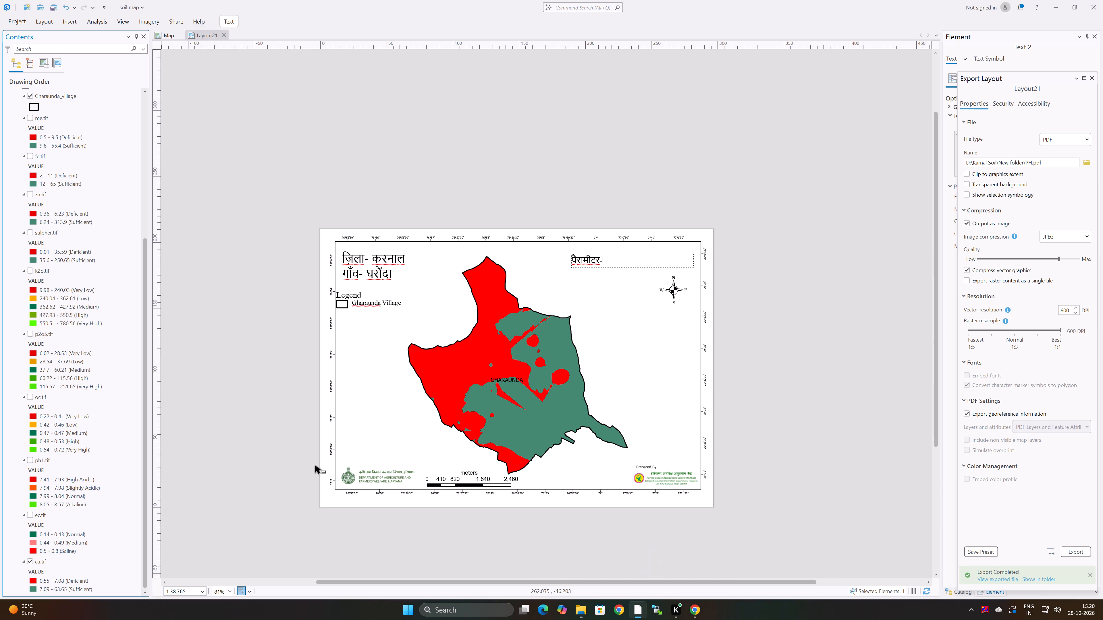
left_click(30, 514)
left_click(28, 560)
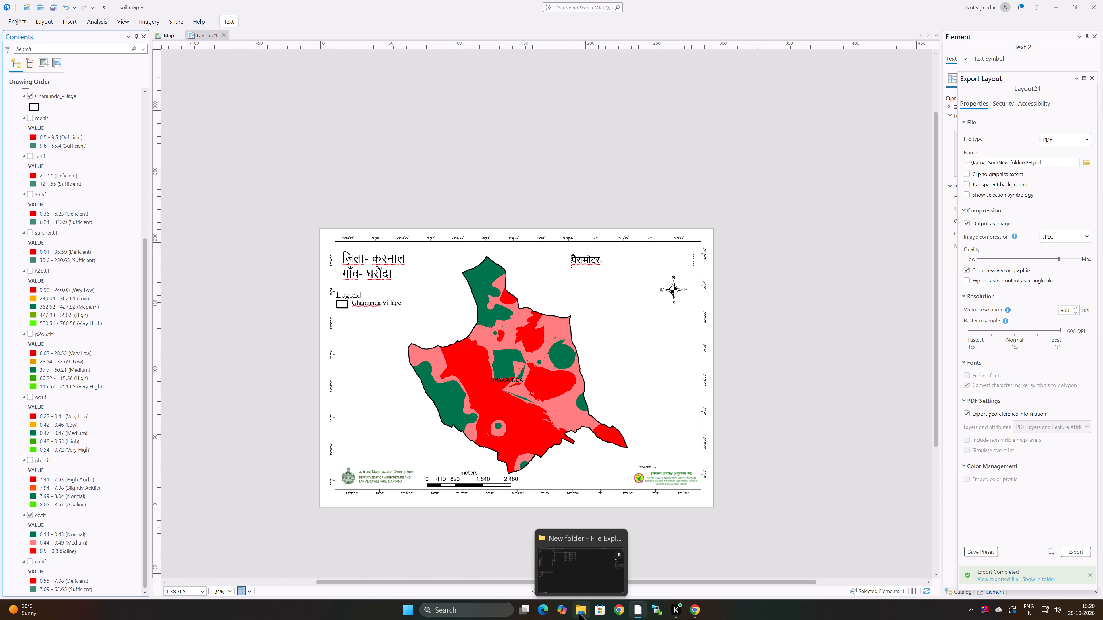
Look through the Karnal Soil folders and open the soil salinity PDF from the soil map folder as a reference.
left_click(572, 576)
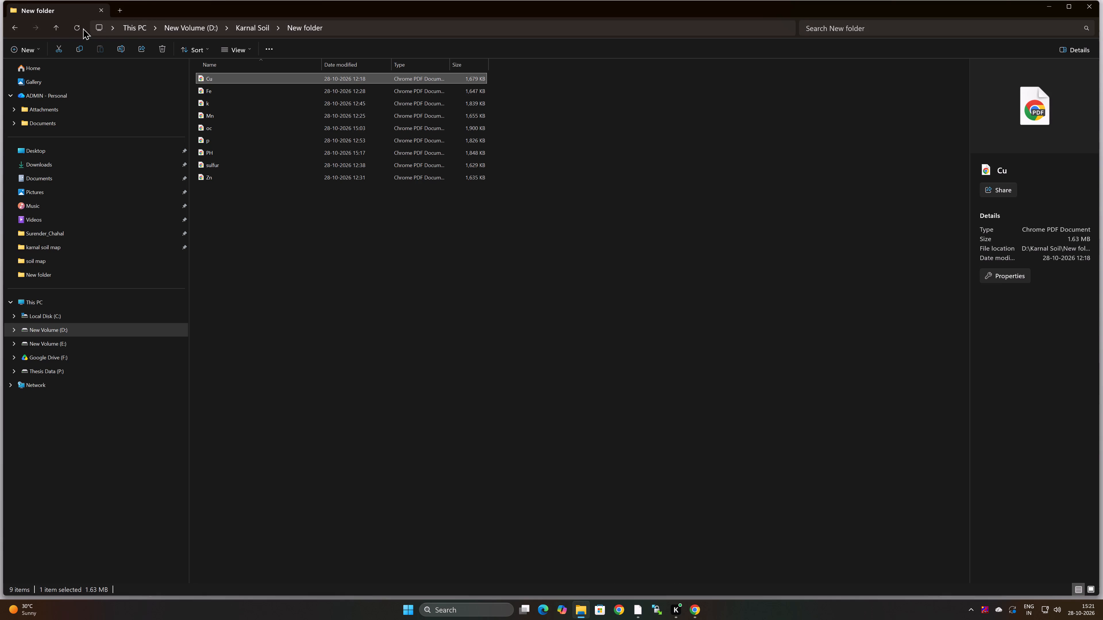
left_click(53, 27)
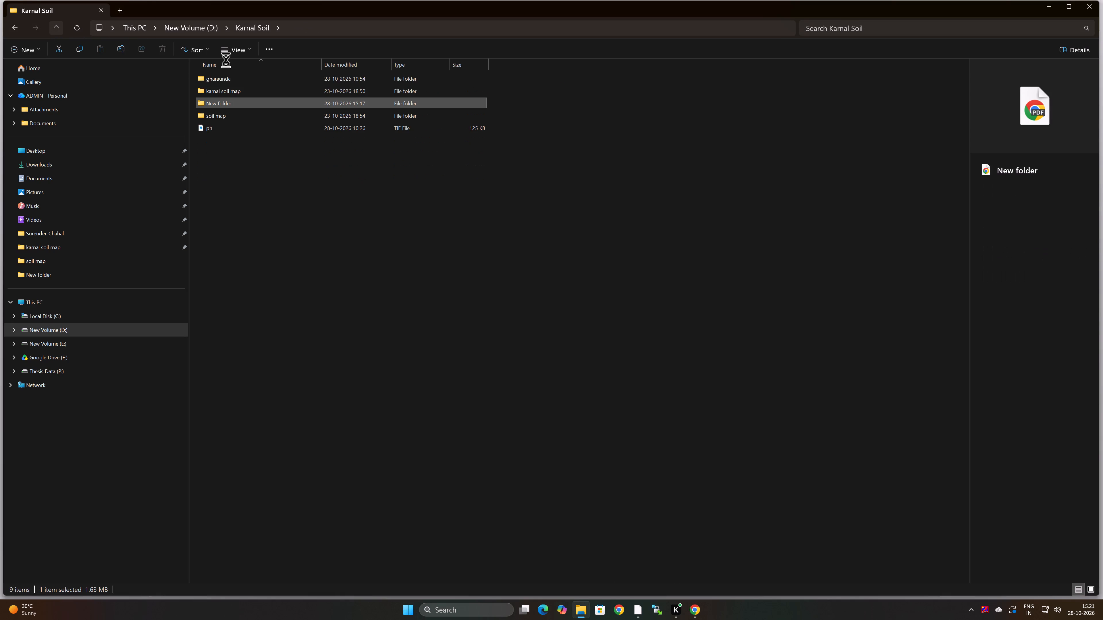
double_click(244, 89)
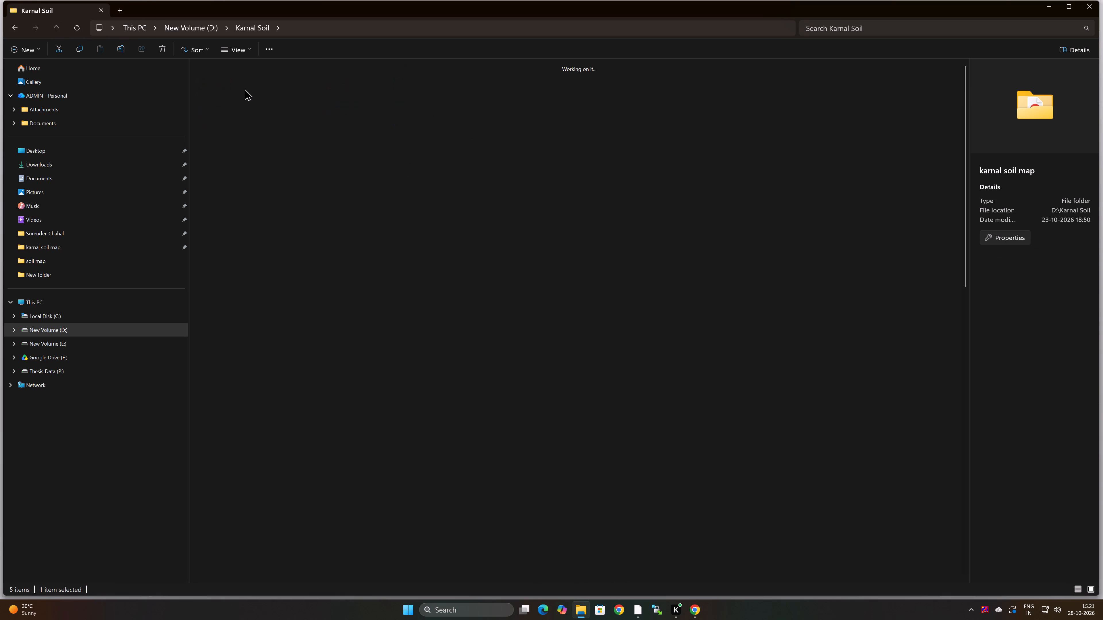
left_click(56, 27)
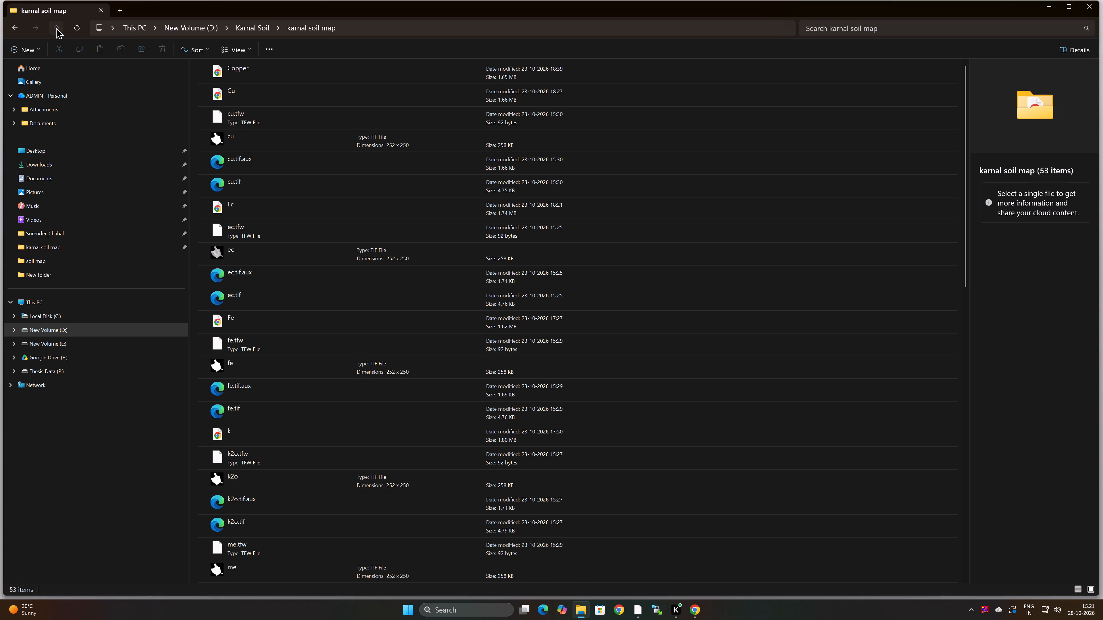
double_click(261, 116)
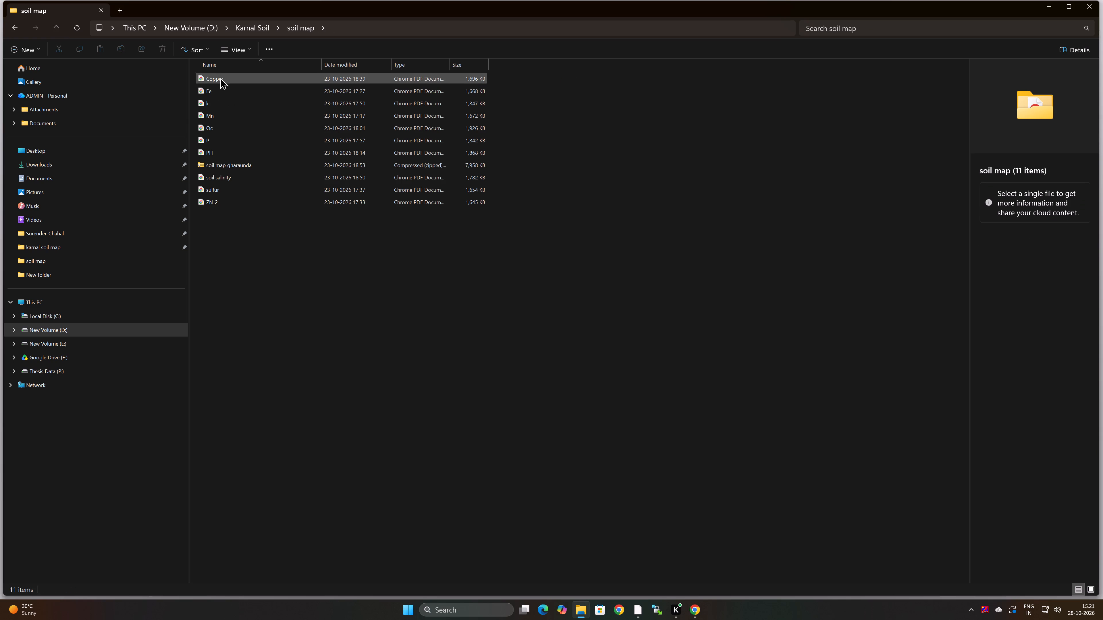
double_click(238, 177)
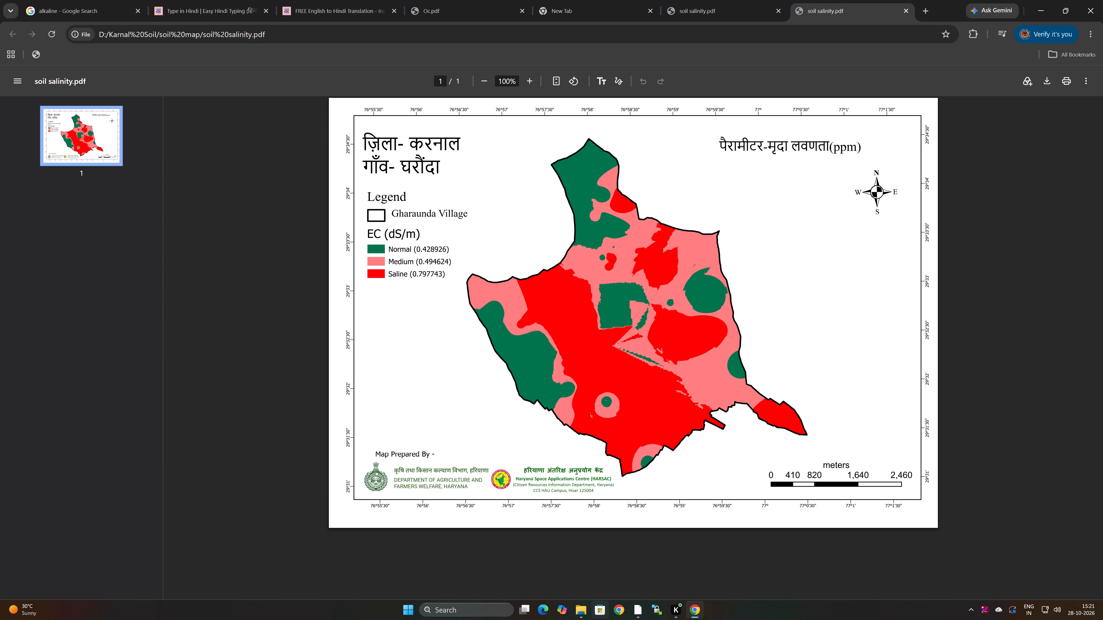
left_click_drag(683, 574, 683, 569)
Search Google for "EC IN SOIL" and read the expanded answer to "What is EC in soils?".
left_click(78, 8)
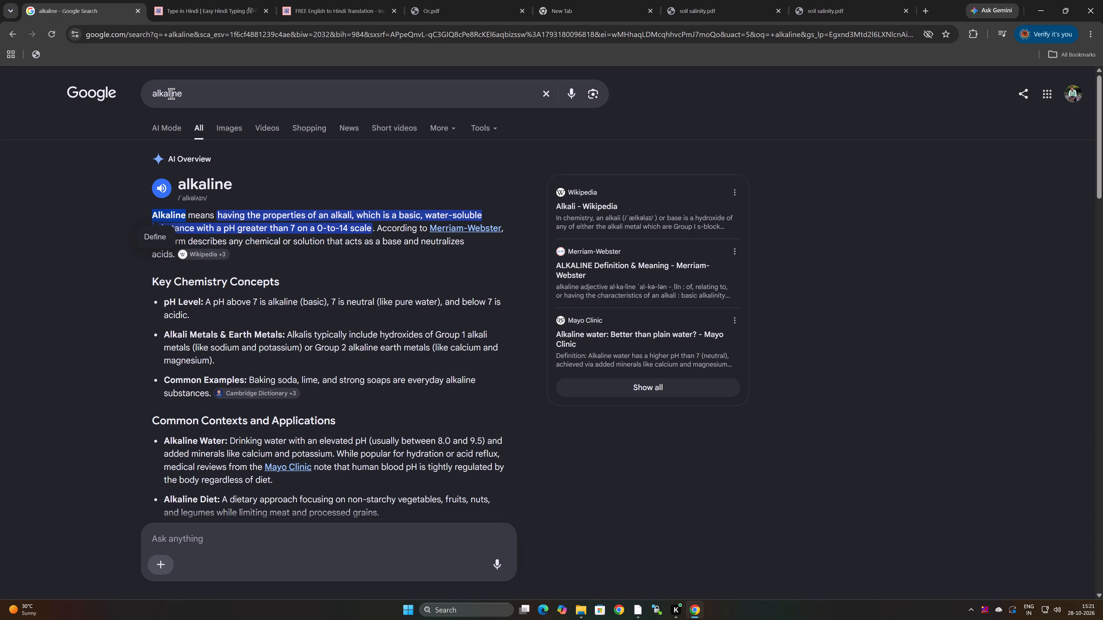
left_click_drag(192, 91, 125, 103)
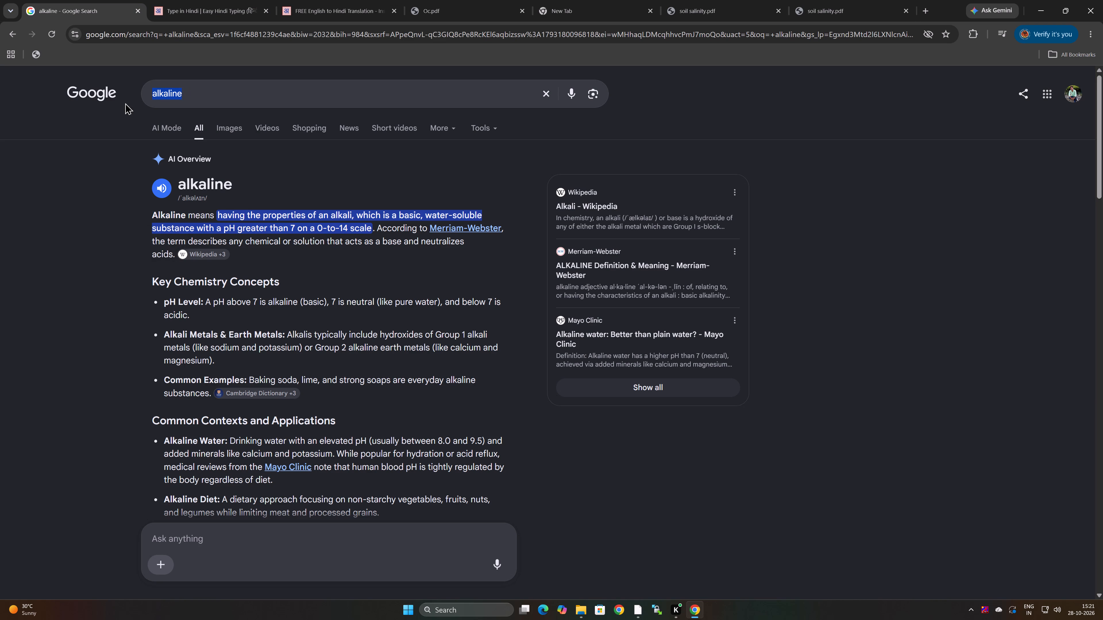
type("EC")
key("space")
type("IN SOIL")
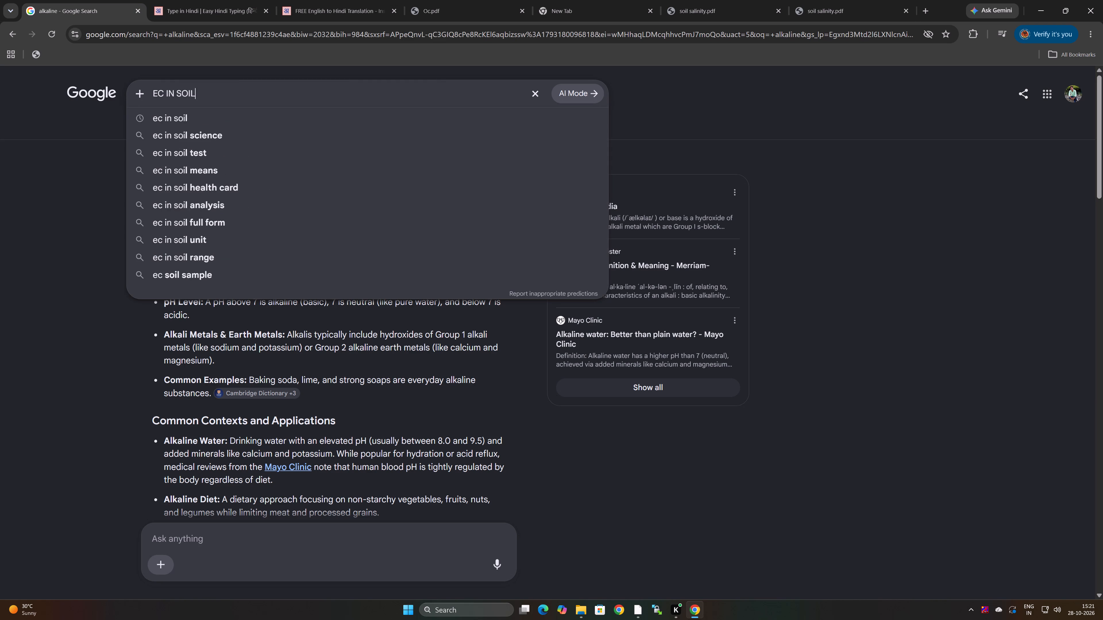
key("Return")
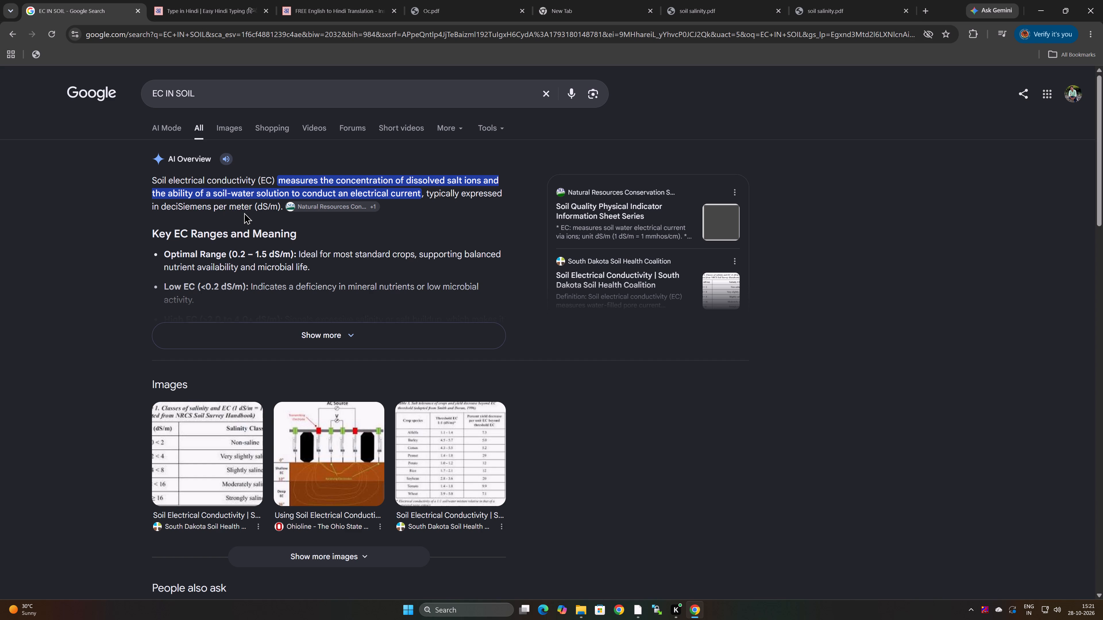
scroll(244, 212, "down", 4)
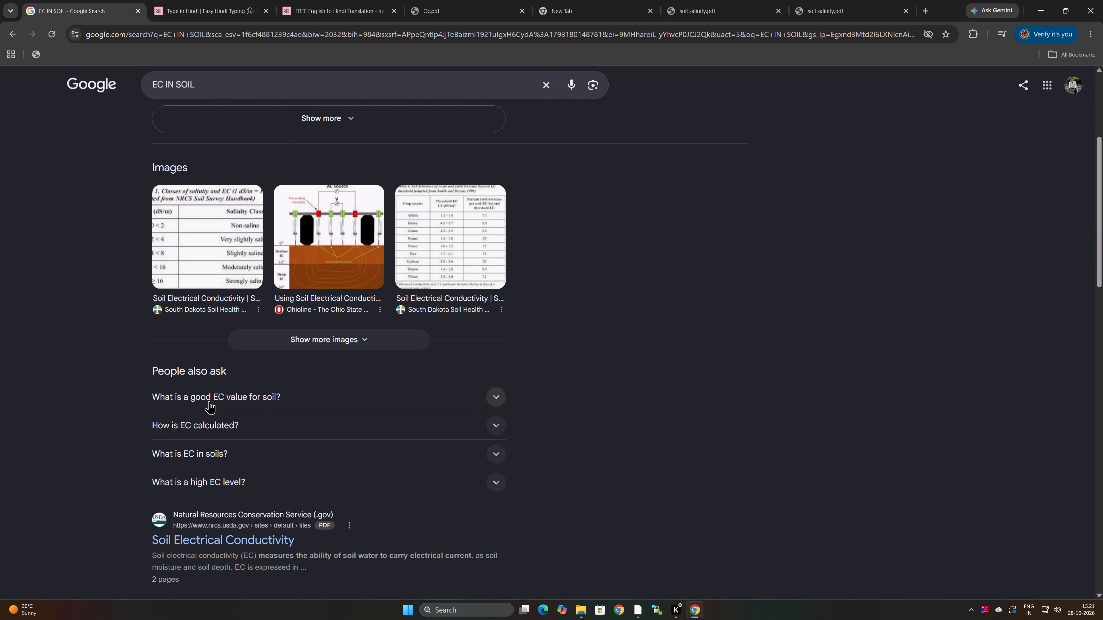
left_click(194, 454)
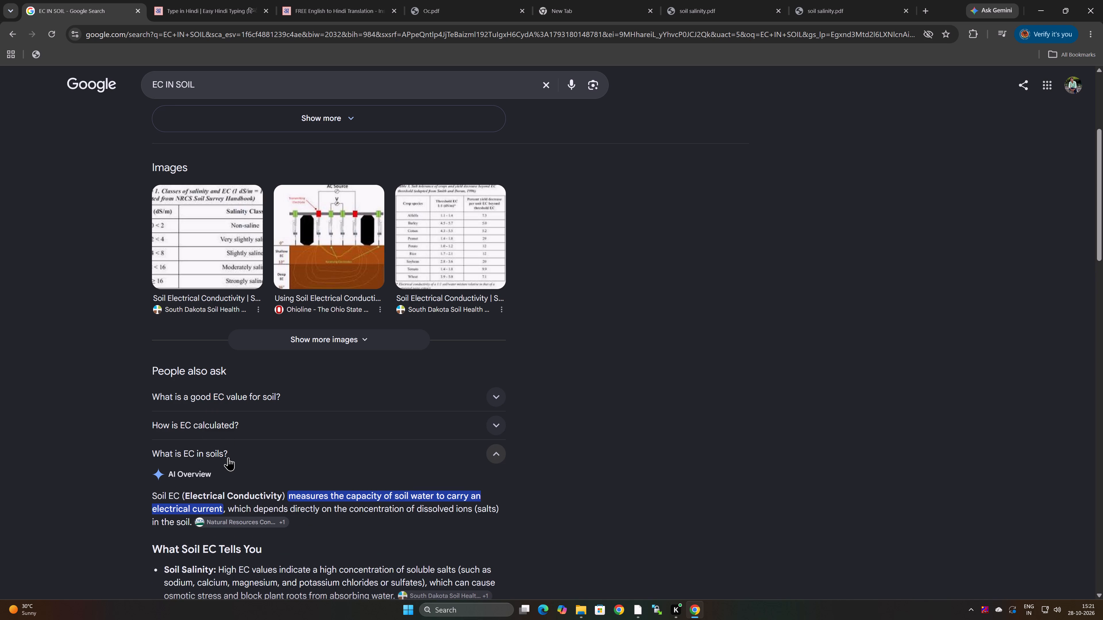
scroll(221, 436, "down", 4)
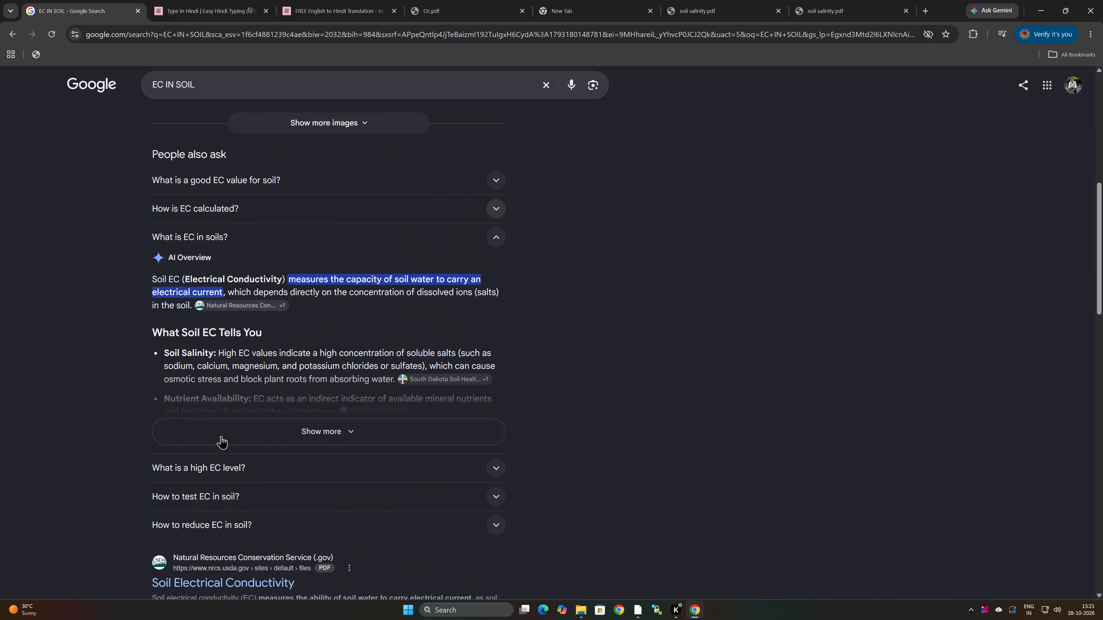
scroll(221, 436, "down", 5)
scroll(203, 364, "up", 4)
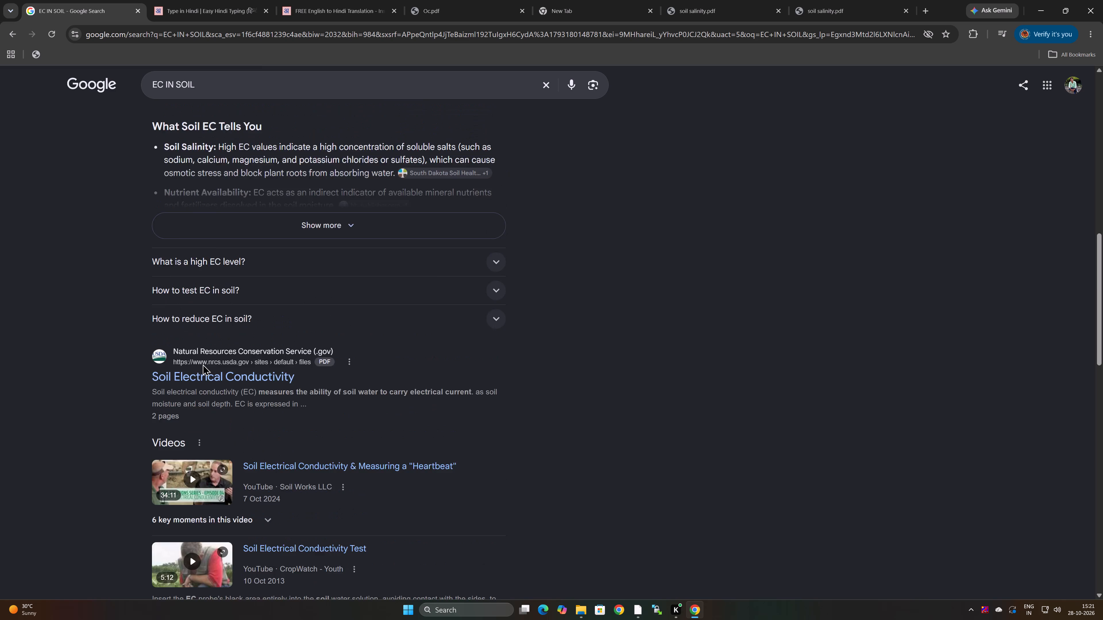
scroll(203, 364, "up", 1)
left_click(349, 434)
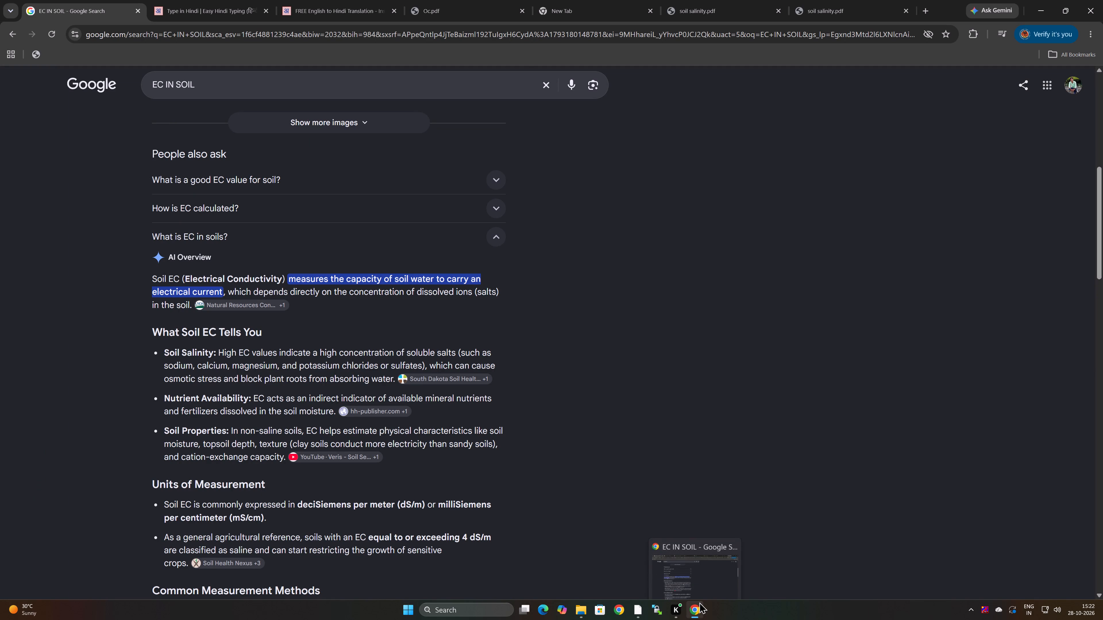
Check the Hindi parameter title and EC legend in the open soil salinity PDF.
left_click(696, 567)
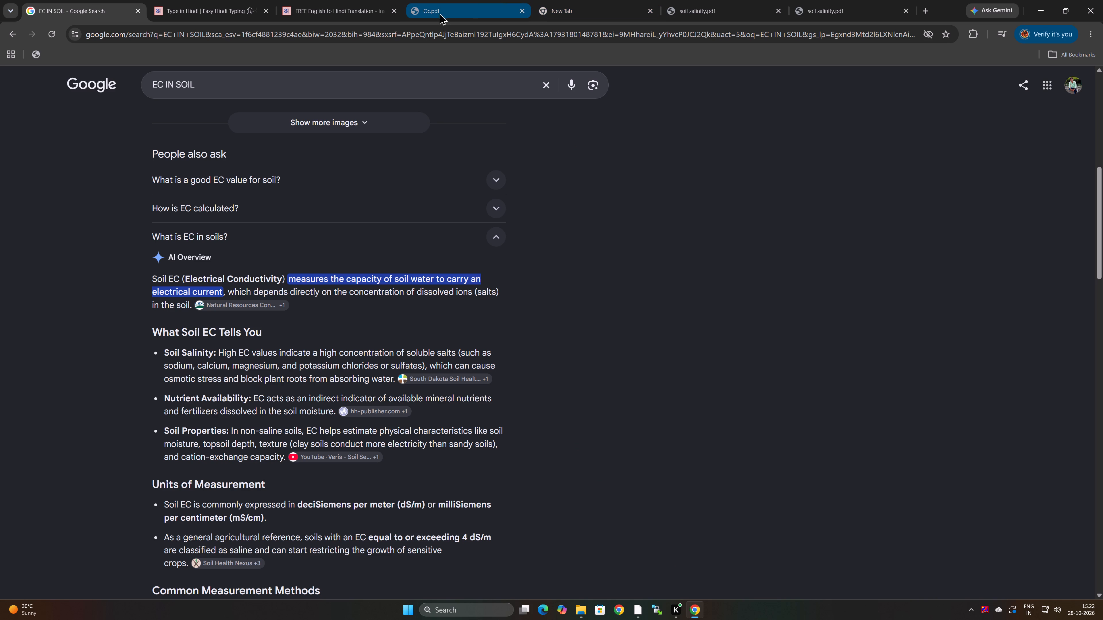
left_click(842, 4)
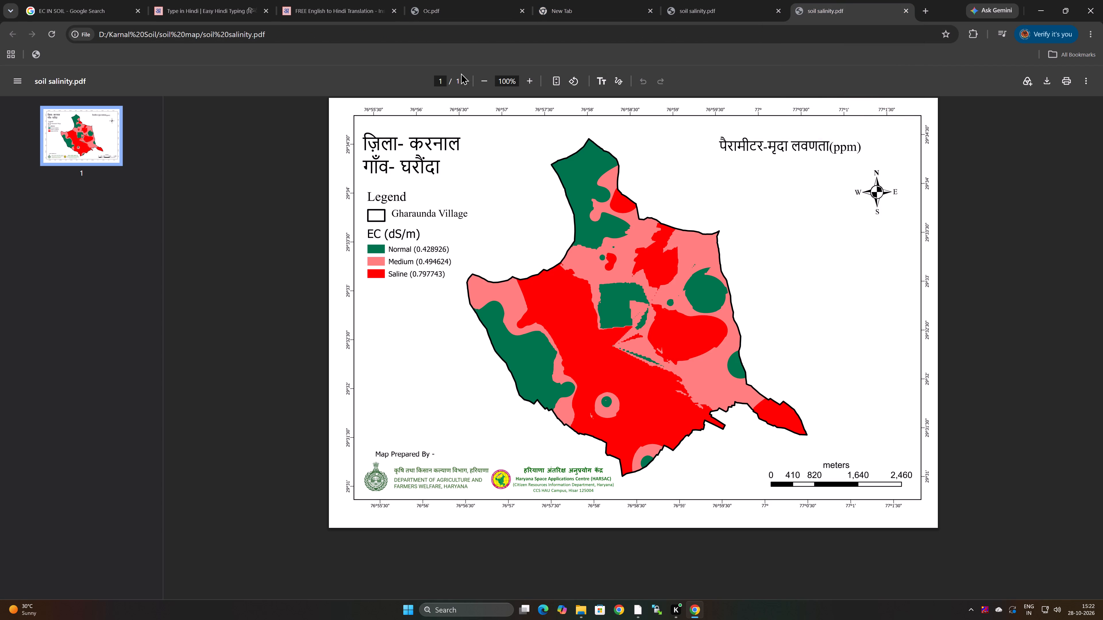
Search Google for "siol salinity" in place of the EC query.
left_click(66, 12)
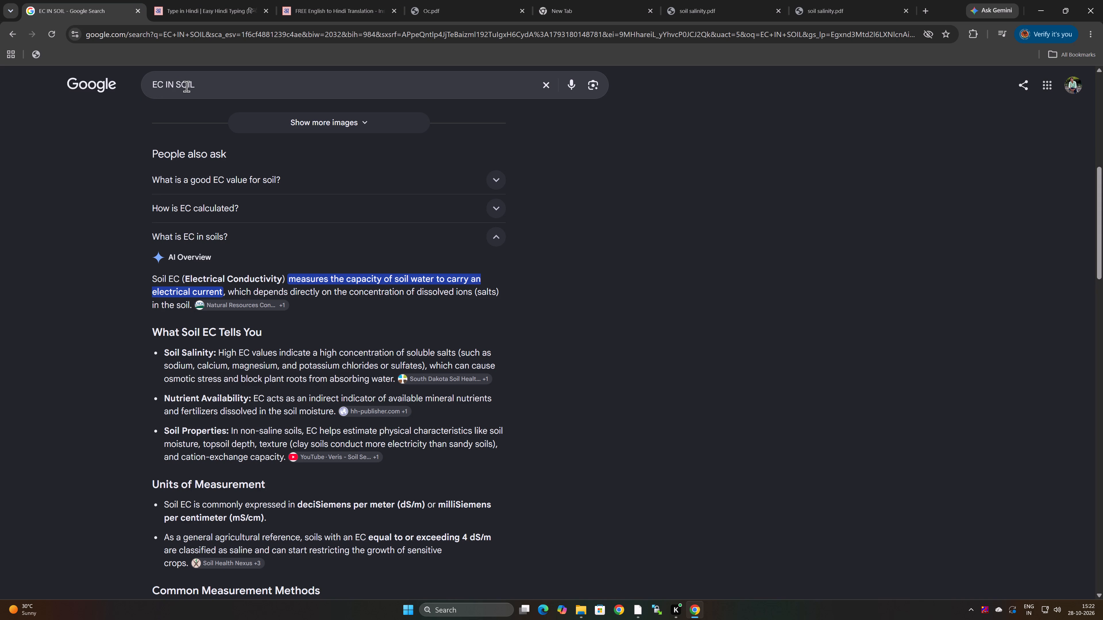
left_click_drag(196, 85, 65, 79)
type("siol salinity")
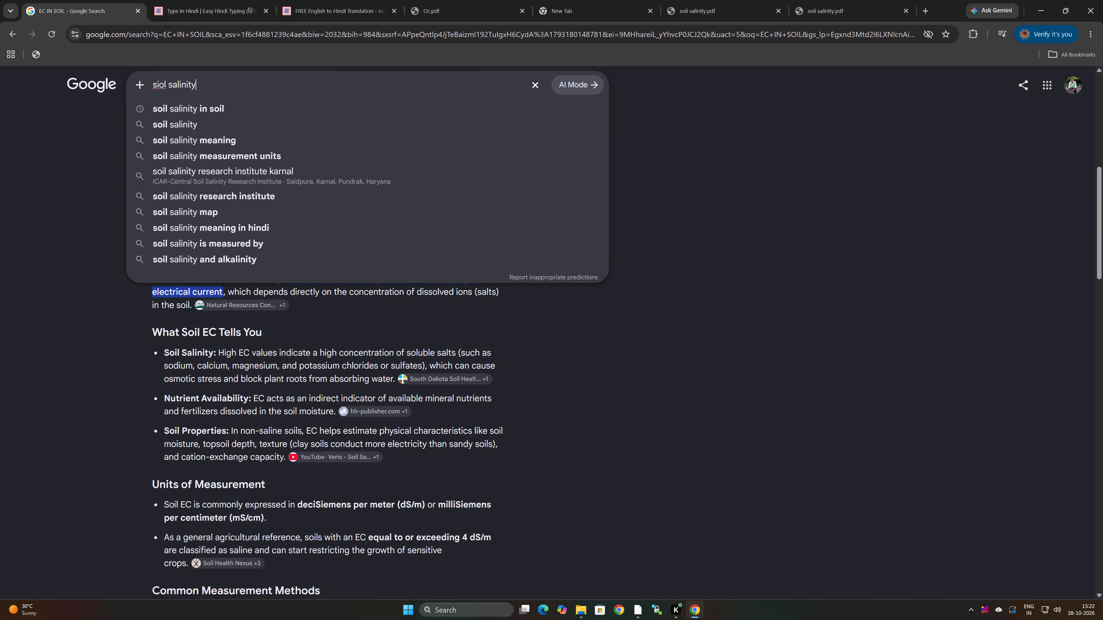
key("Return")
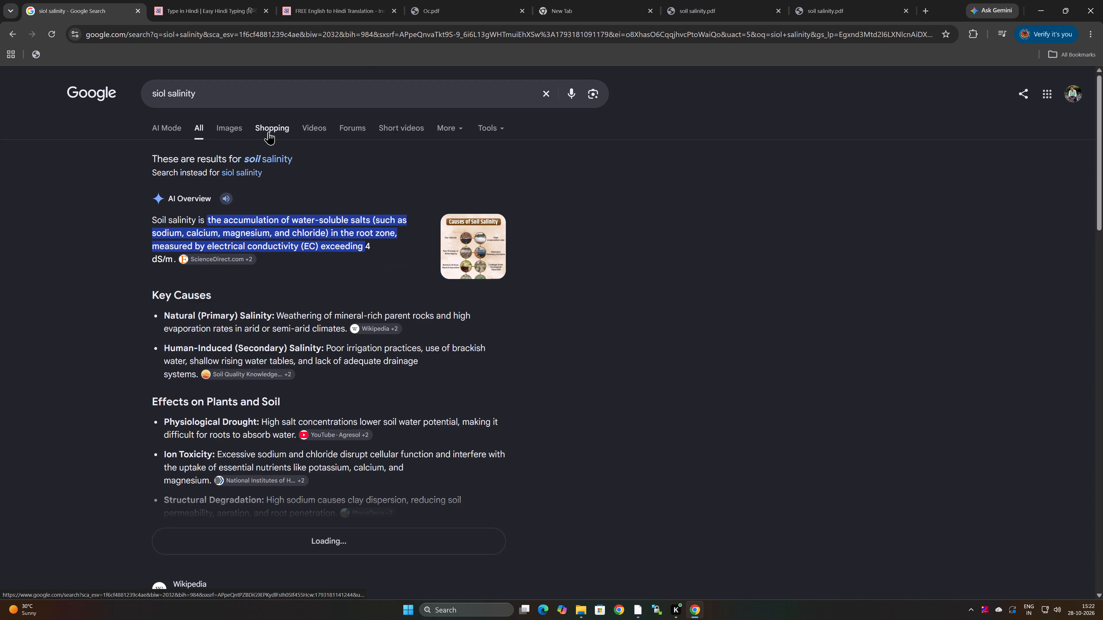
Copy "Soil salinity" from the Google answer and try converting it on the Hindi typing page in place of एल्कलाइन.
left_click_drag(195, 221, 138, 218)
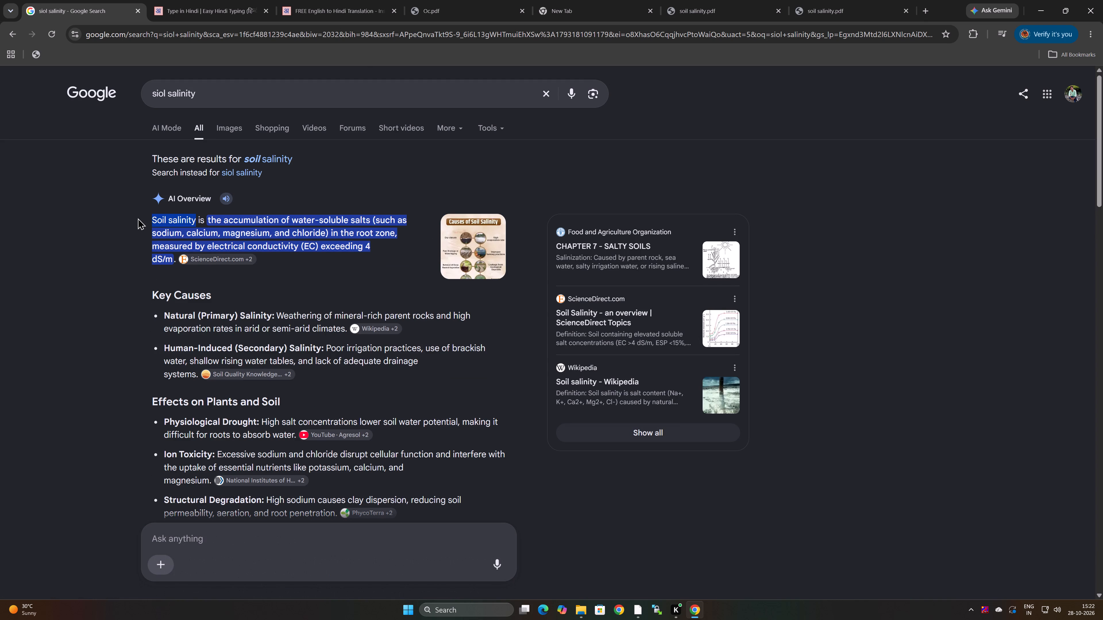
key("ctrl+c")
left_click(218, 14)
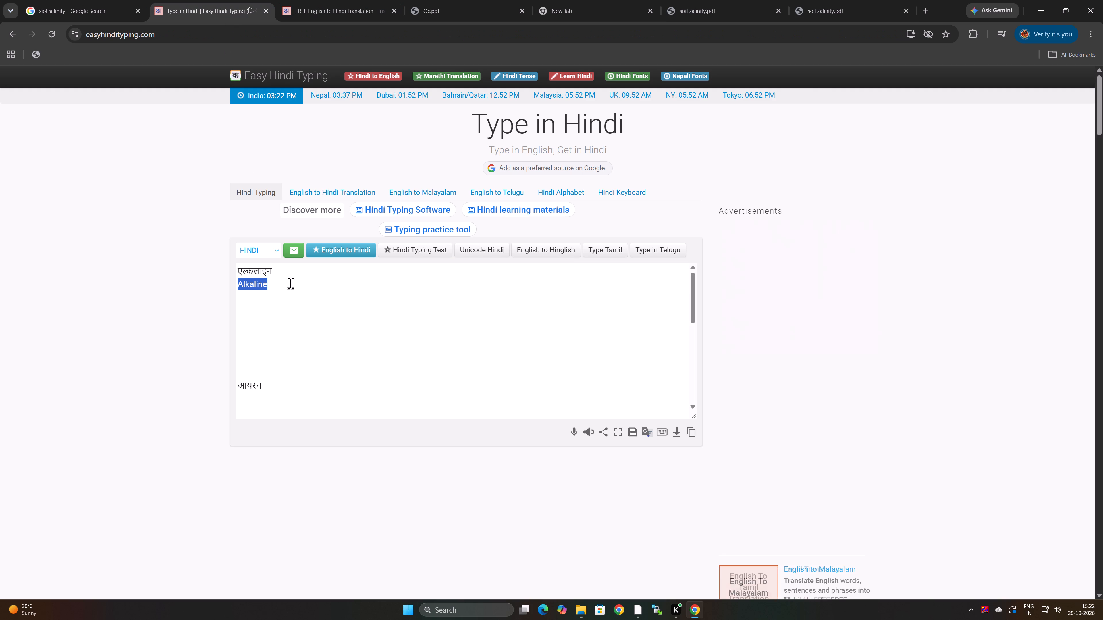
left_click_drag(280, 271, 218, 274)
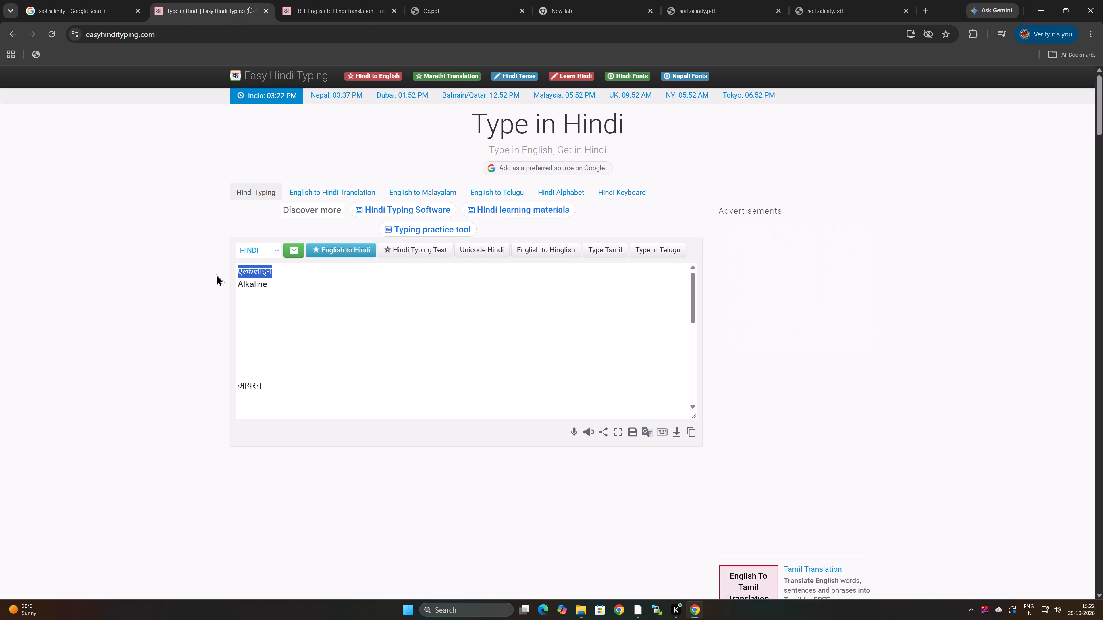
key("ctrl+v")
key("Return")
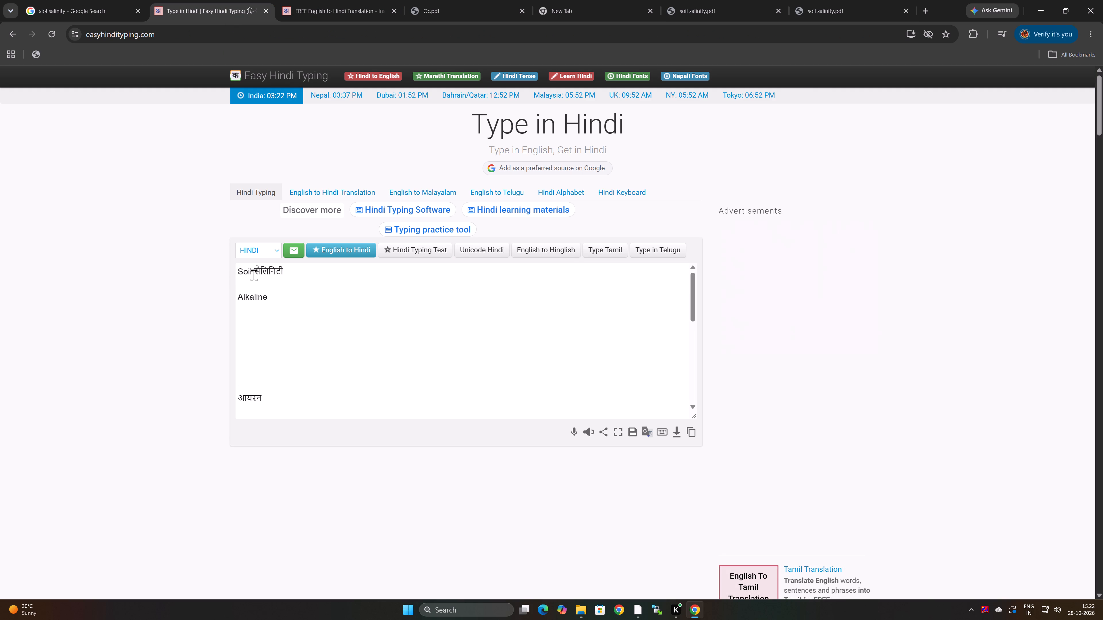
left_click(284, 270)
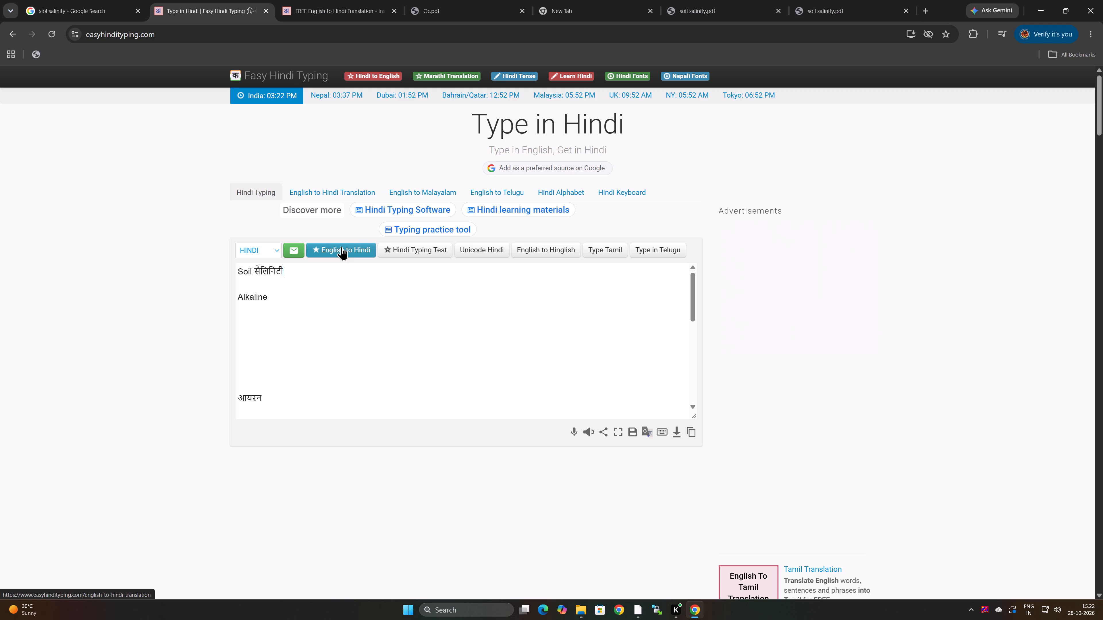
Switch to the English to Hindi translation page, dismiss the advert and clear the source text Alkaline.
left_click(358, 10)
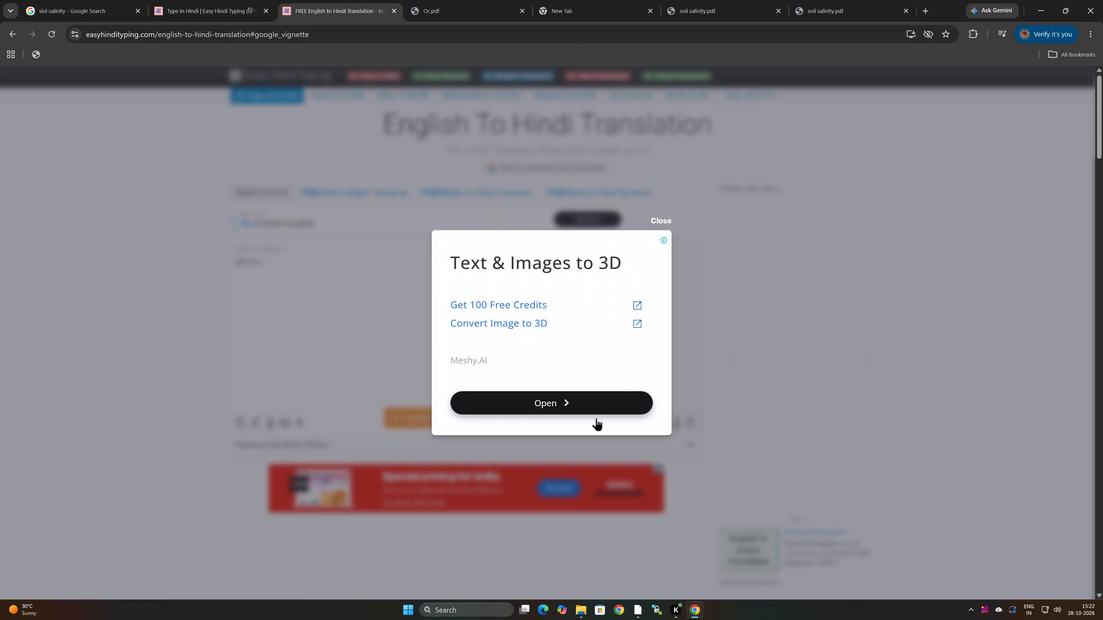
left_click(660, 220)
left_click_drag(270, 261, 195, 263)
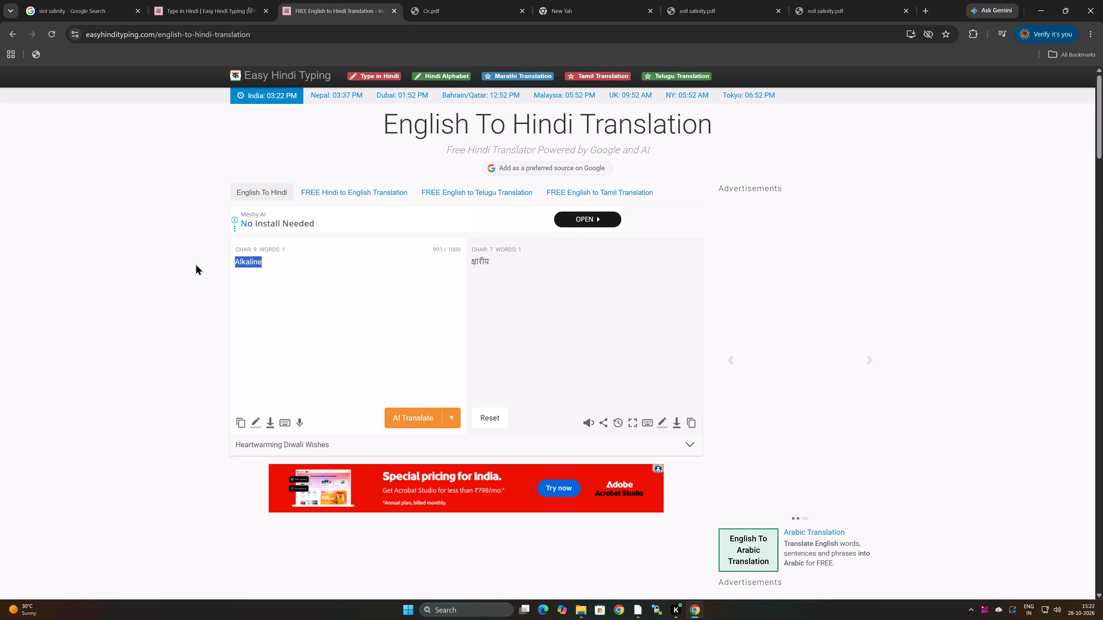
key("ctrl+c")
key("ctrl+v")
key("ctrl+c")
key("ctrl+v")
key("ctrl+v")
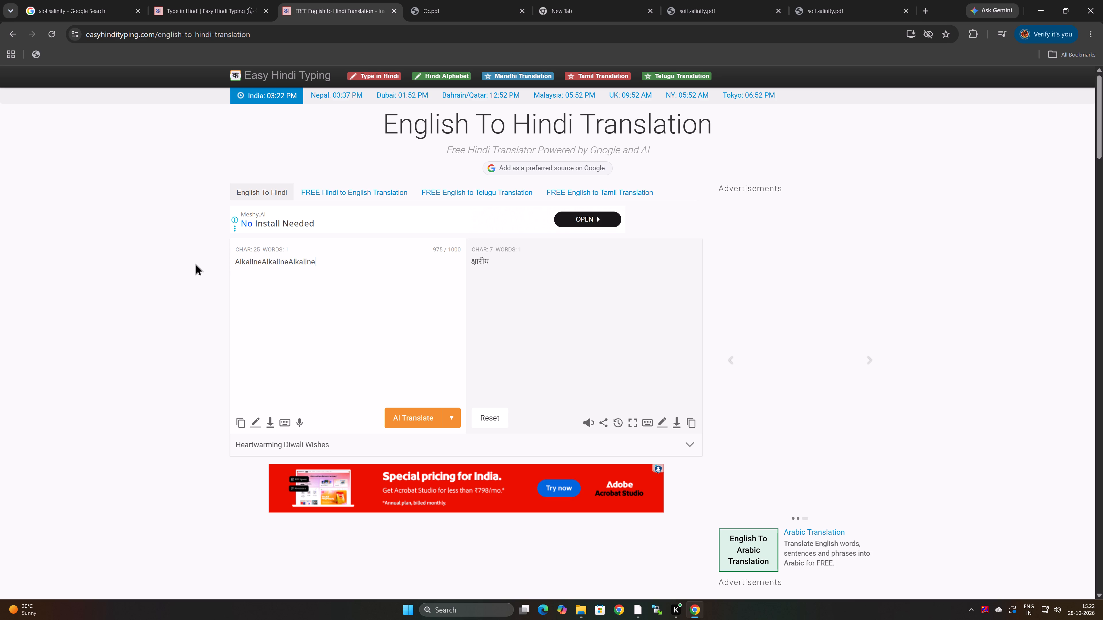
key("ctrl+BackSpace")
key("ctrl+BackSpace")
key("ctrl+BackSpace")
key("ctrl+BackSpace")
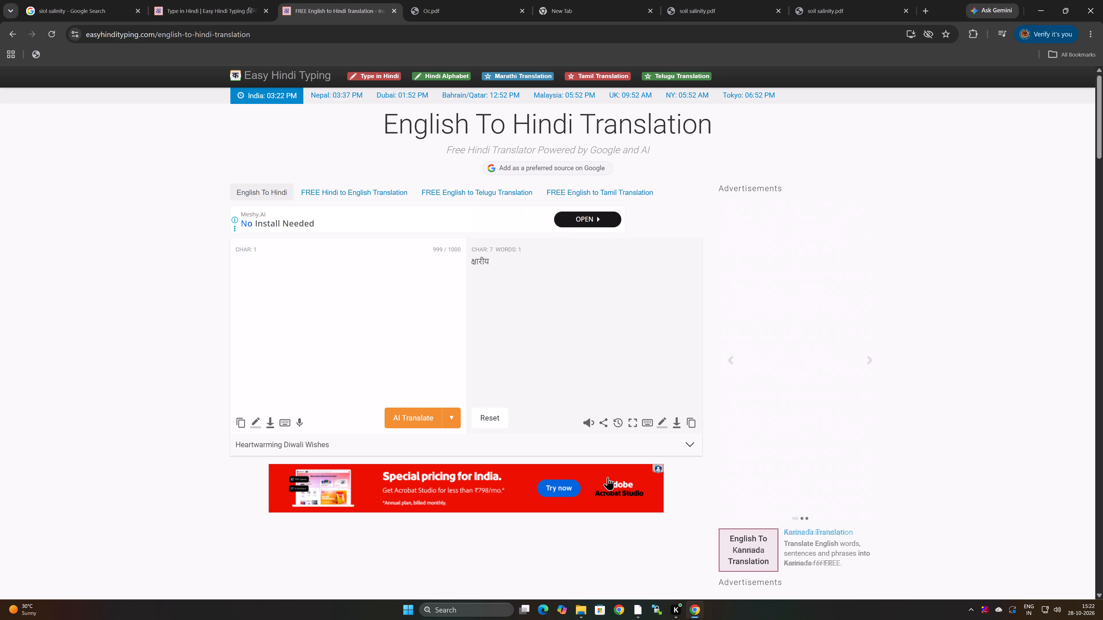
Copy "Soil salinity" again from the Google answer and translate it on the English to Hindi translation page.
left_click(60, 10)
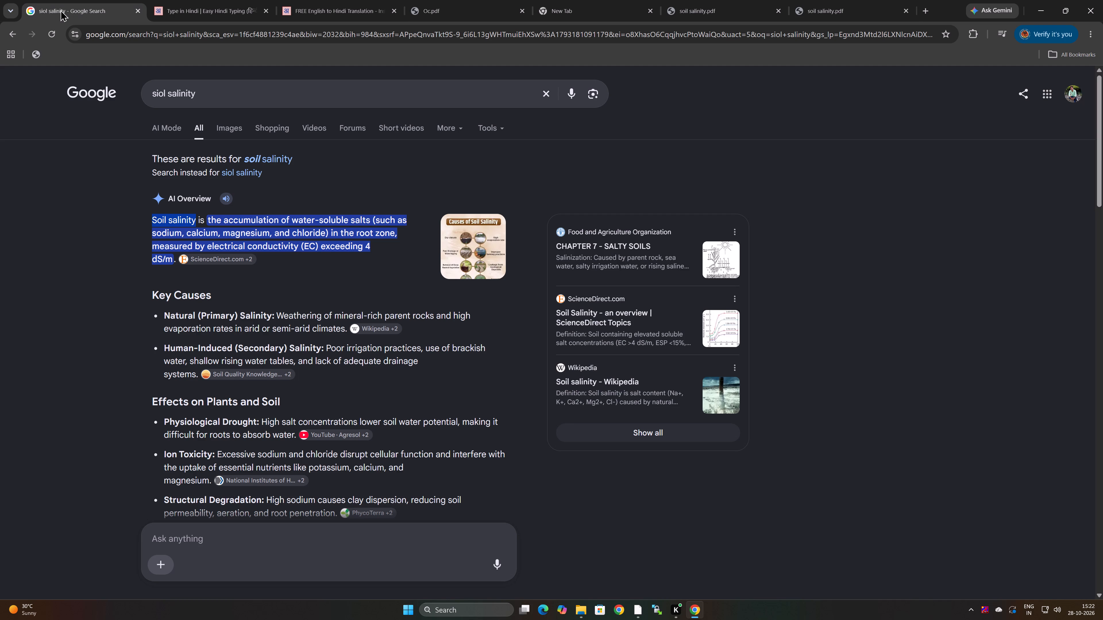
key("ctrl+c")
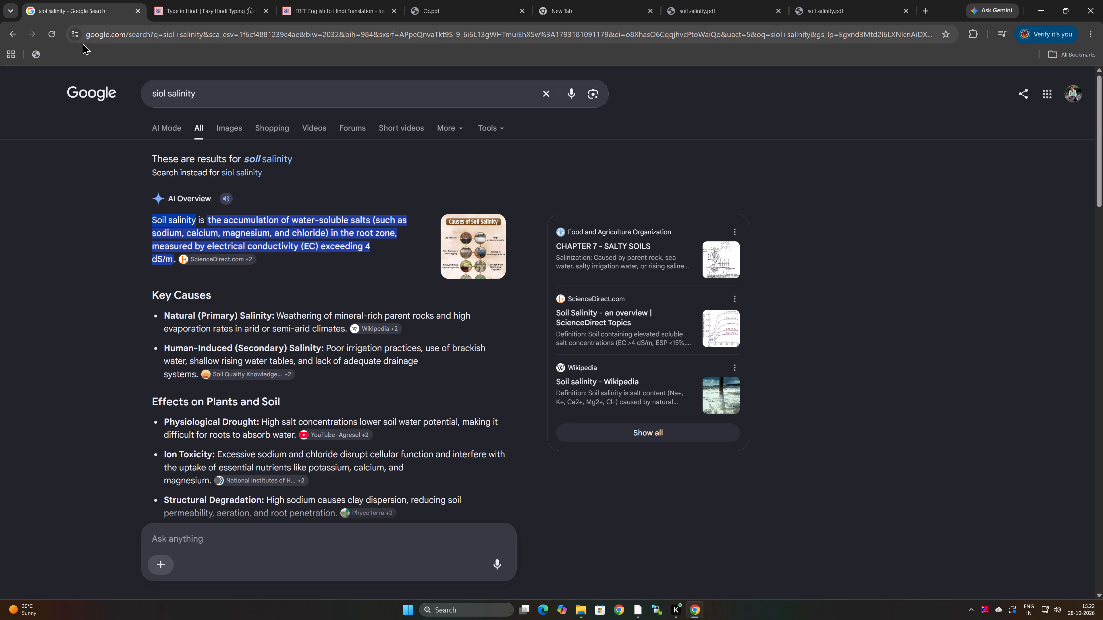
key("ctrl+c")
key("ctrl+c")
left_click(323, 12)
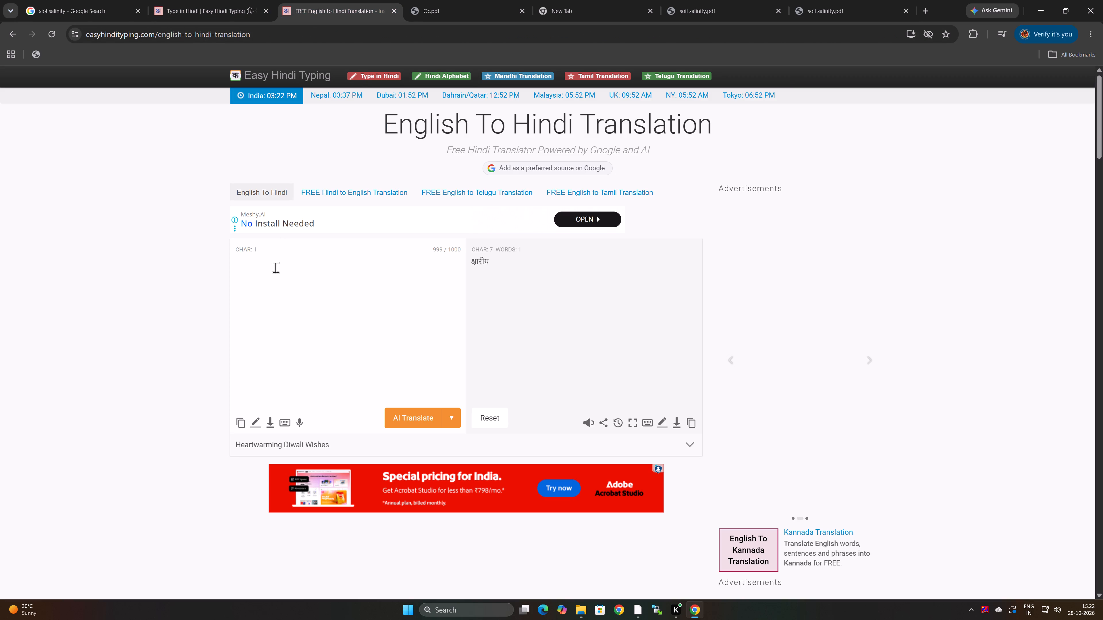
left_click(275, 268)
key("ctrl+v")
key("Return")
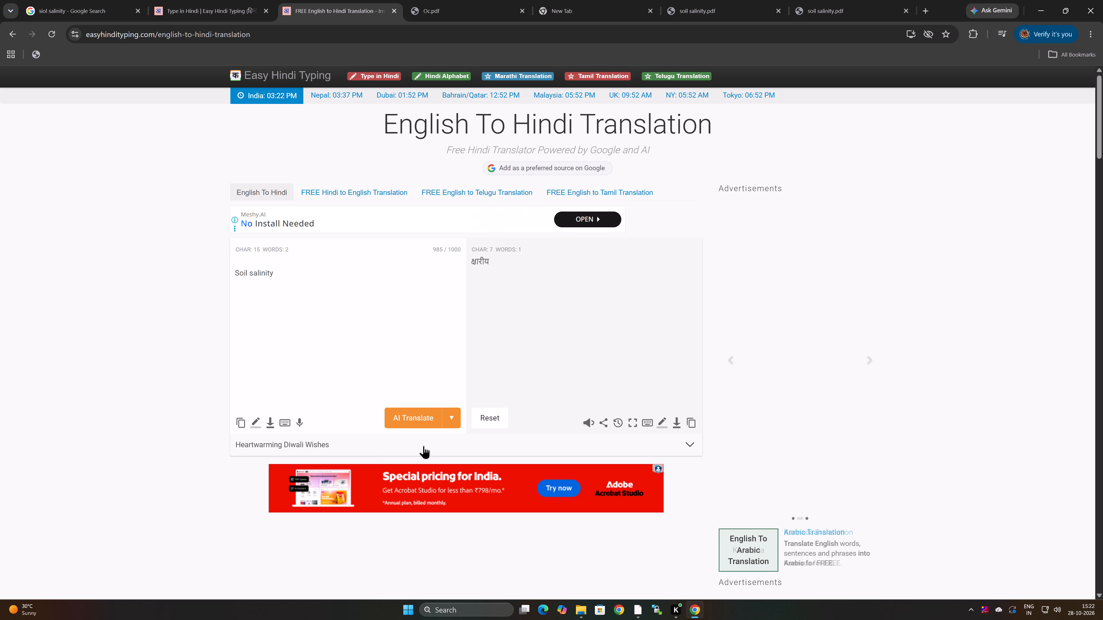
left_click(417, 415)
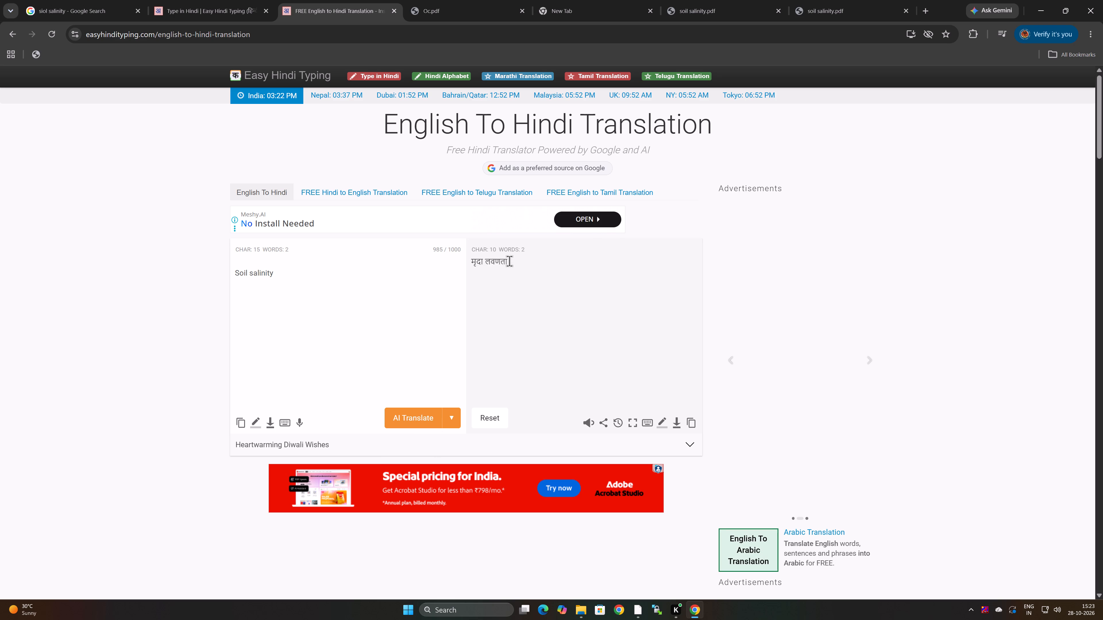
Copy the Hindi translation मृदा लवणता and add it after पैरामीटर- in the layout title in ArcGIS Pro.
left_click_drag(511, 261, 450, 261)
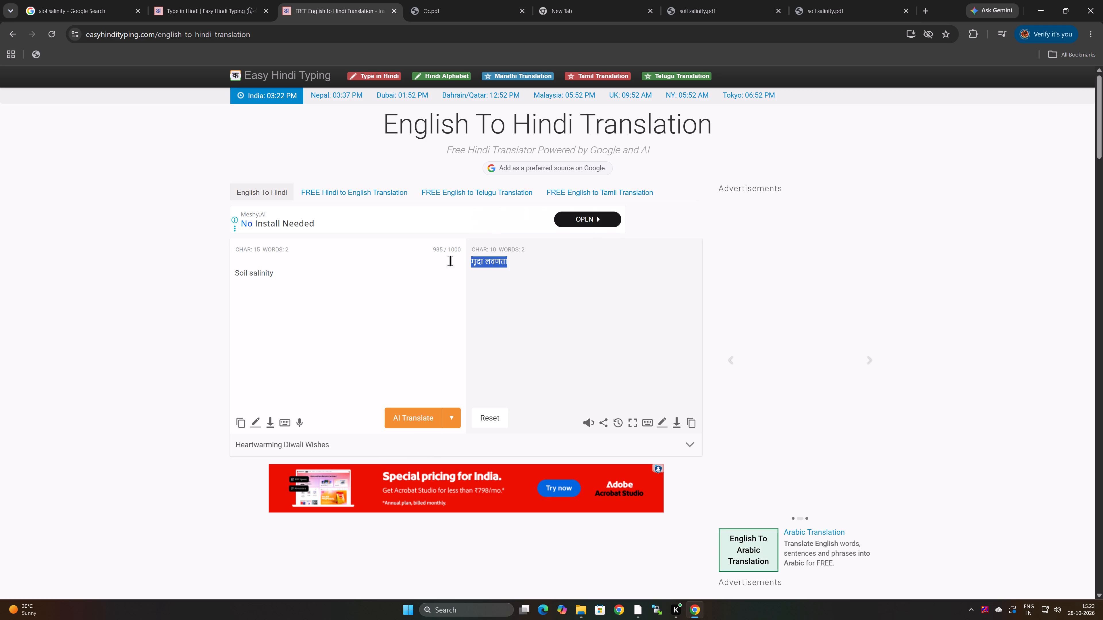
key("ctrl+c")
key("ctrl+c")
key("ctrl+c")
key("ctrl+c")
left_click(674, 566)
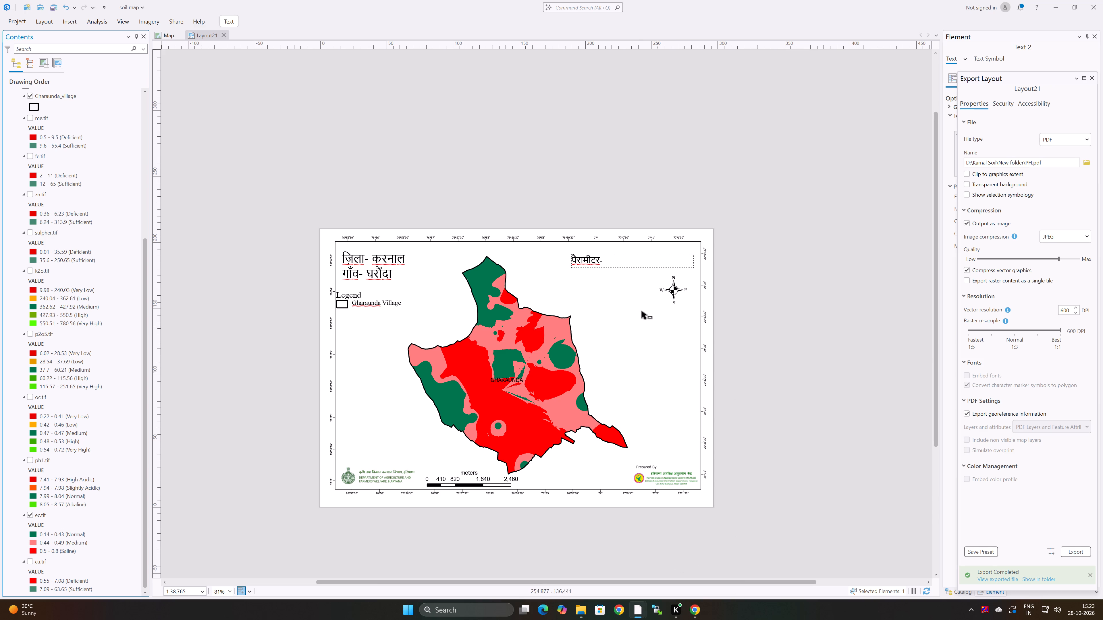
left_click(606, 262)
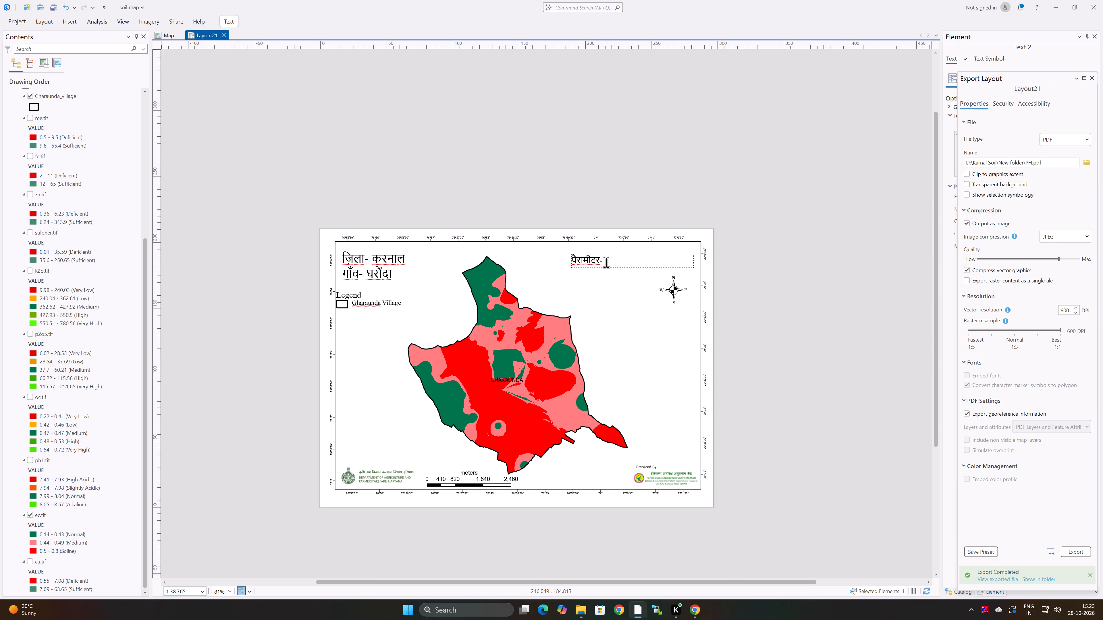
key("ctrl+v")
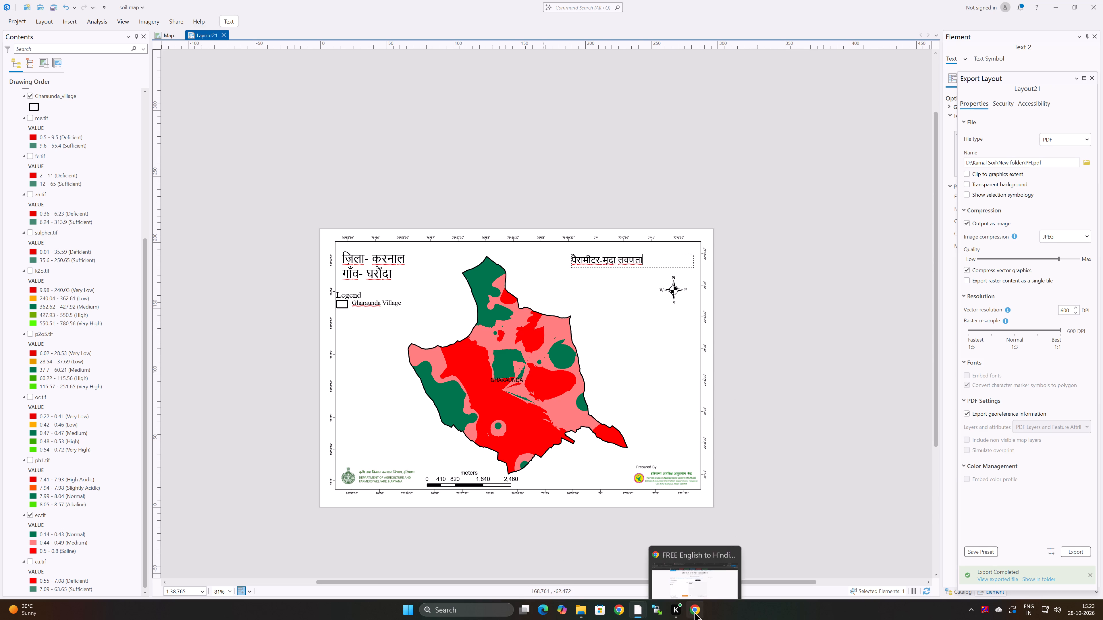
Check the title's unit in the reference soil salinity PDF, and append (ppm) to the layout's parameter title.
left_click(703, 577)
left_click(850, 10)
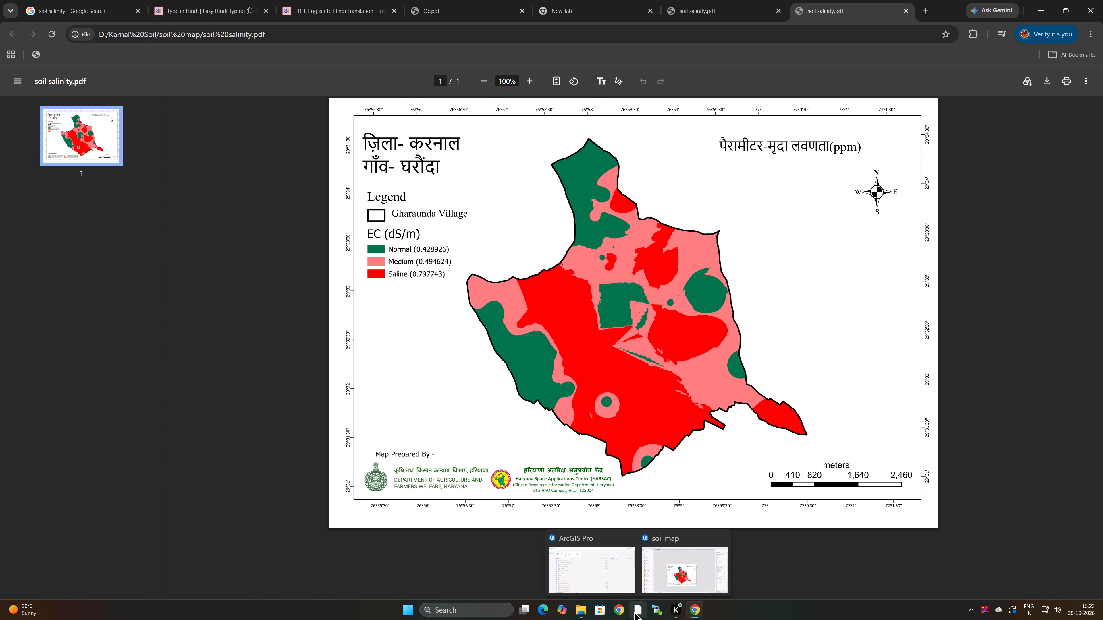
left_click(694, 562)
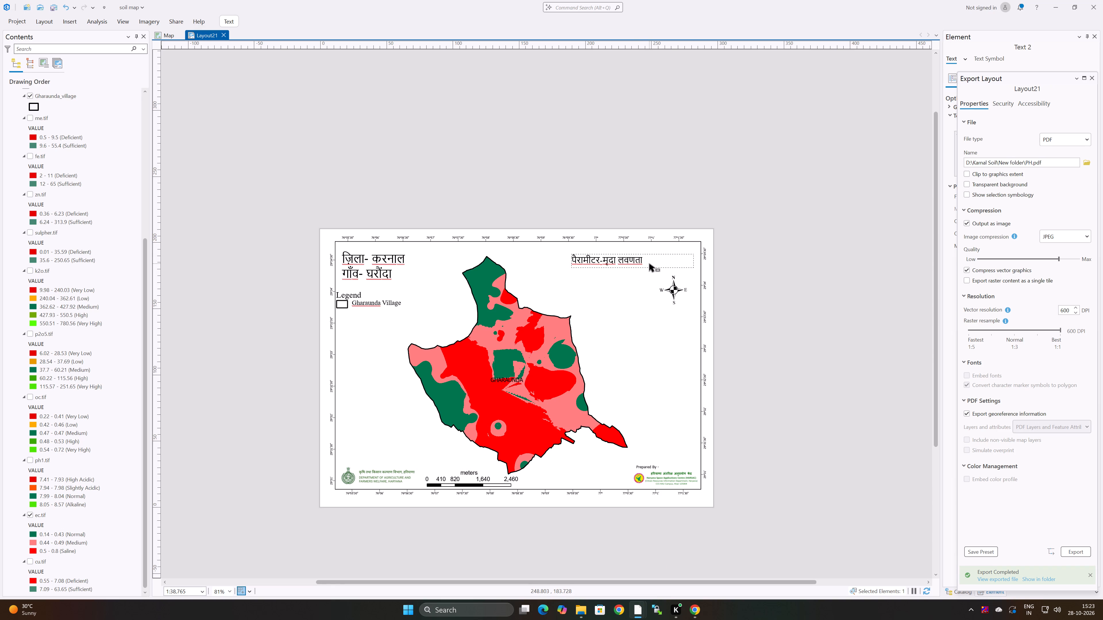
key("space")
key("shift+parenleft")
type("ppm")
key("shift+parenright")
left_click(354, 325)
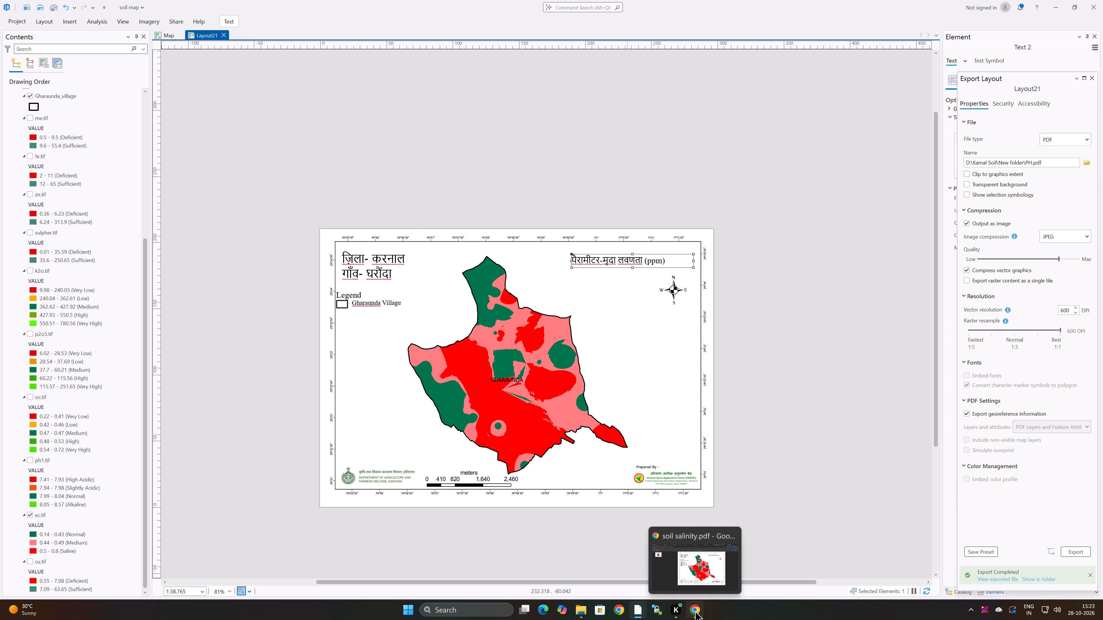
Search Google for "siol salinity measure in" and read the units of measurement in the answer.
left_click(688, 564)
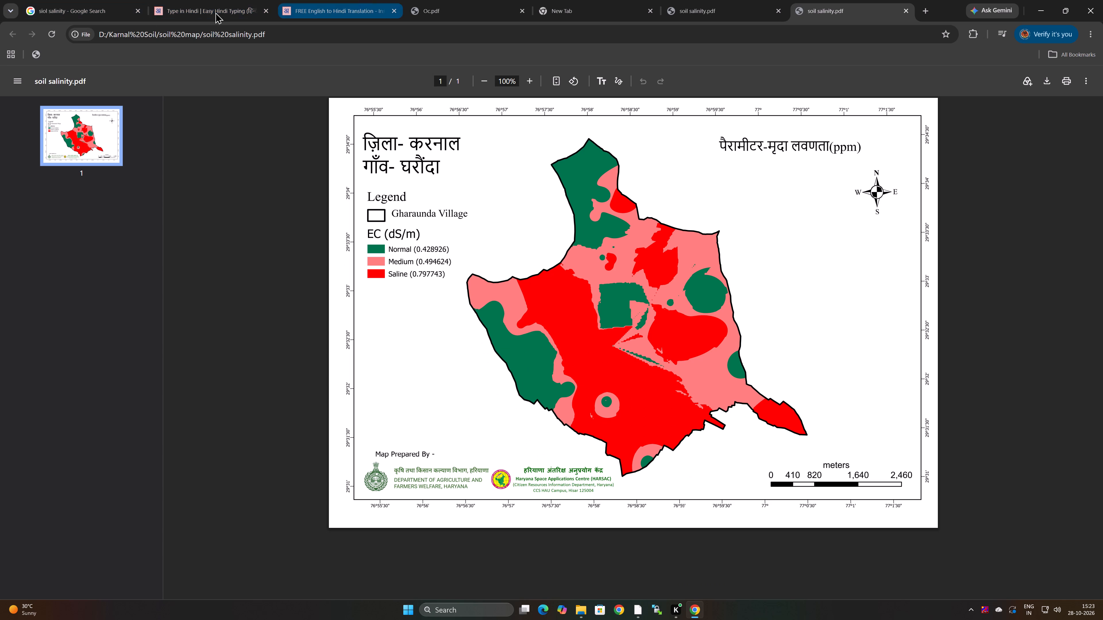
left_click(58, 11)
left_click(204, 95)
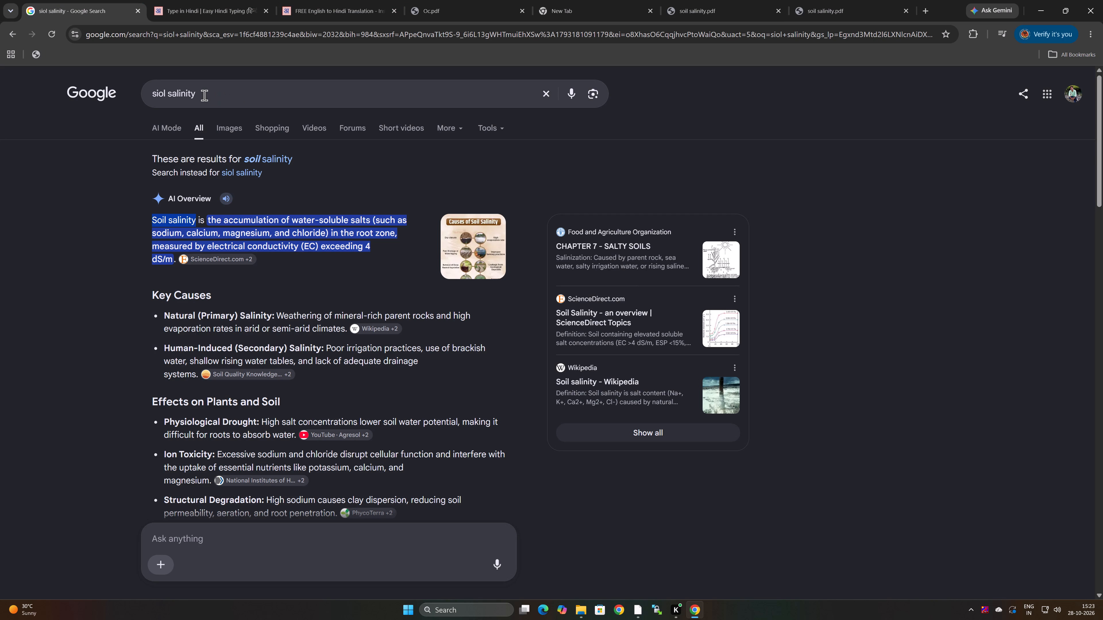
key("space")
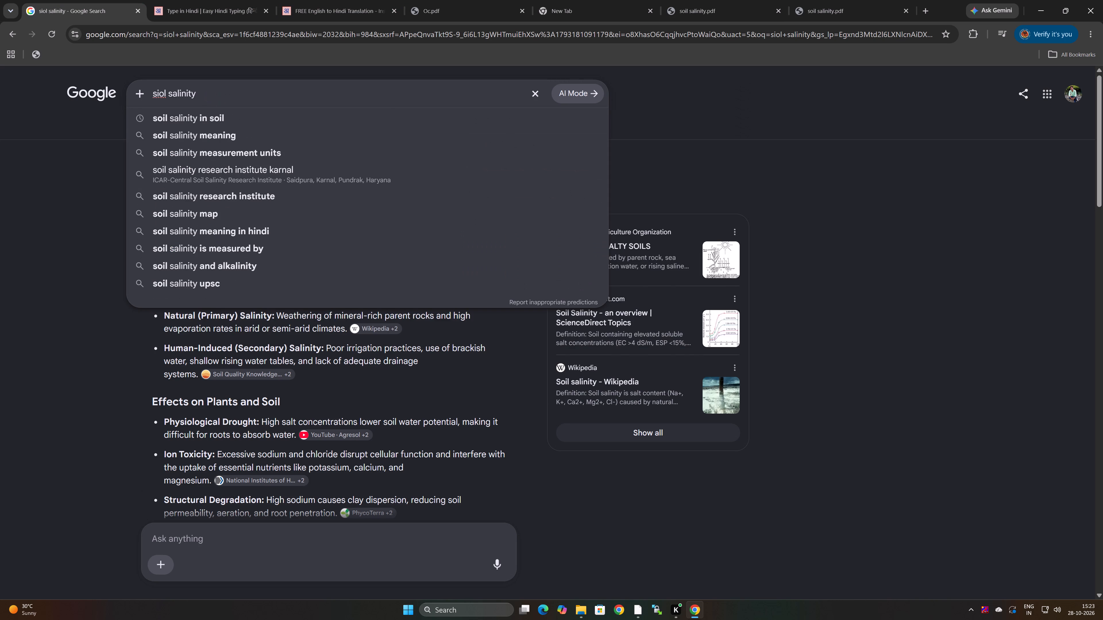
type("mea")
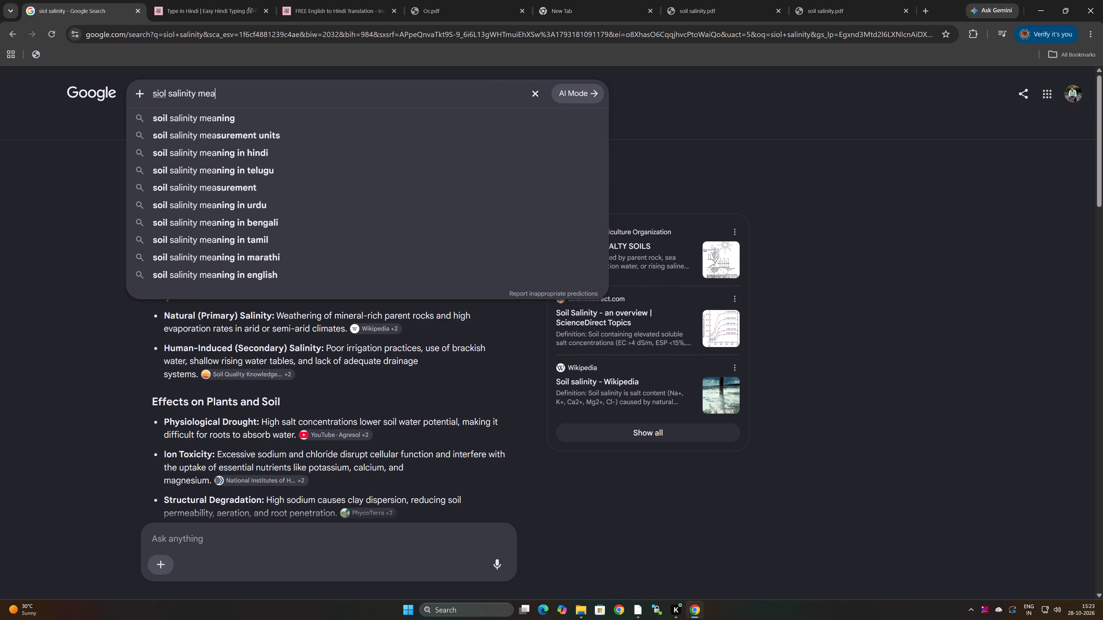
type("sure in")
key("Return")
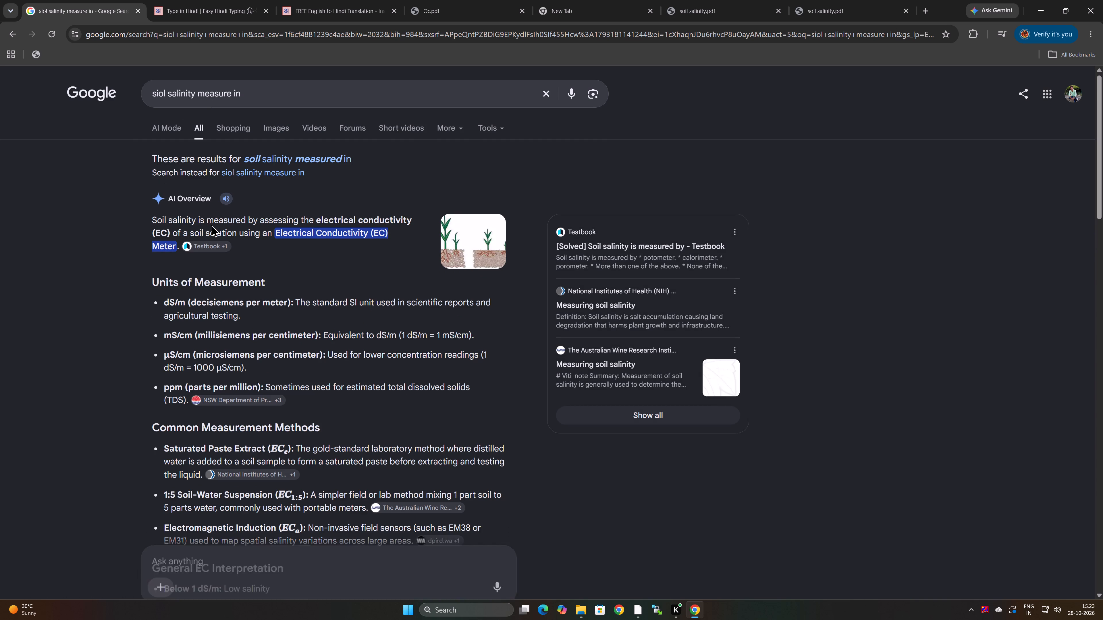
scroll(240, 311, "down", 3)
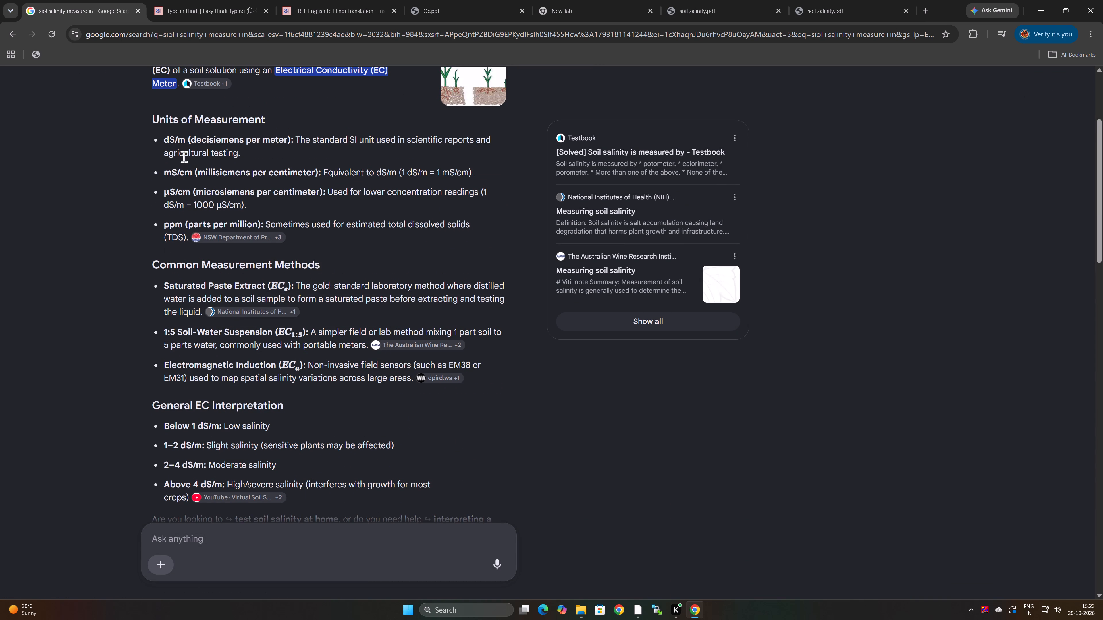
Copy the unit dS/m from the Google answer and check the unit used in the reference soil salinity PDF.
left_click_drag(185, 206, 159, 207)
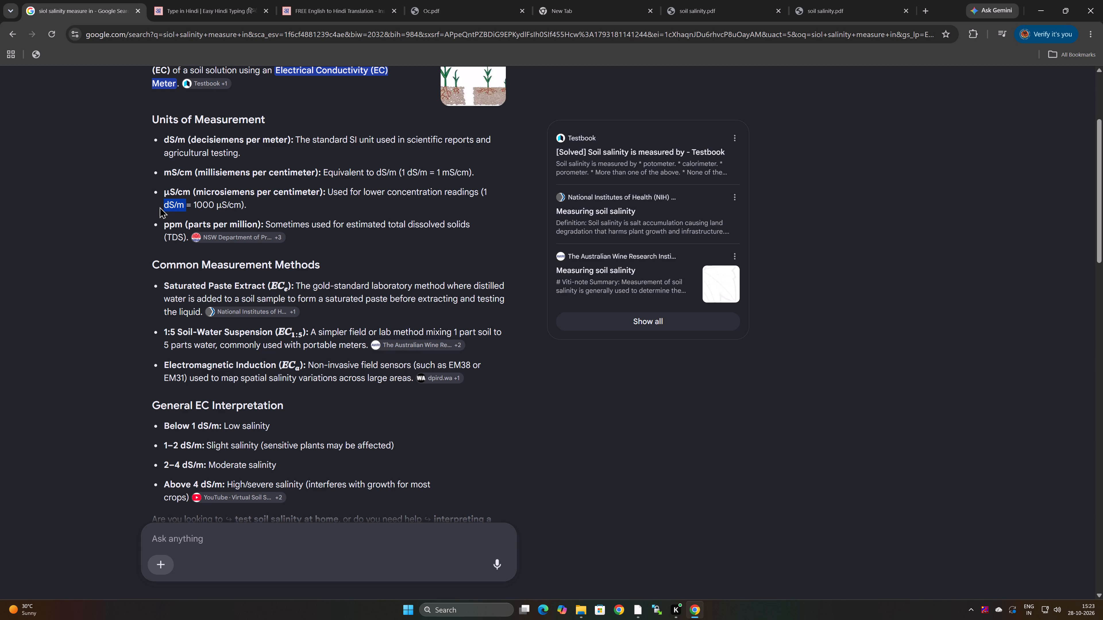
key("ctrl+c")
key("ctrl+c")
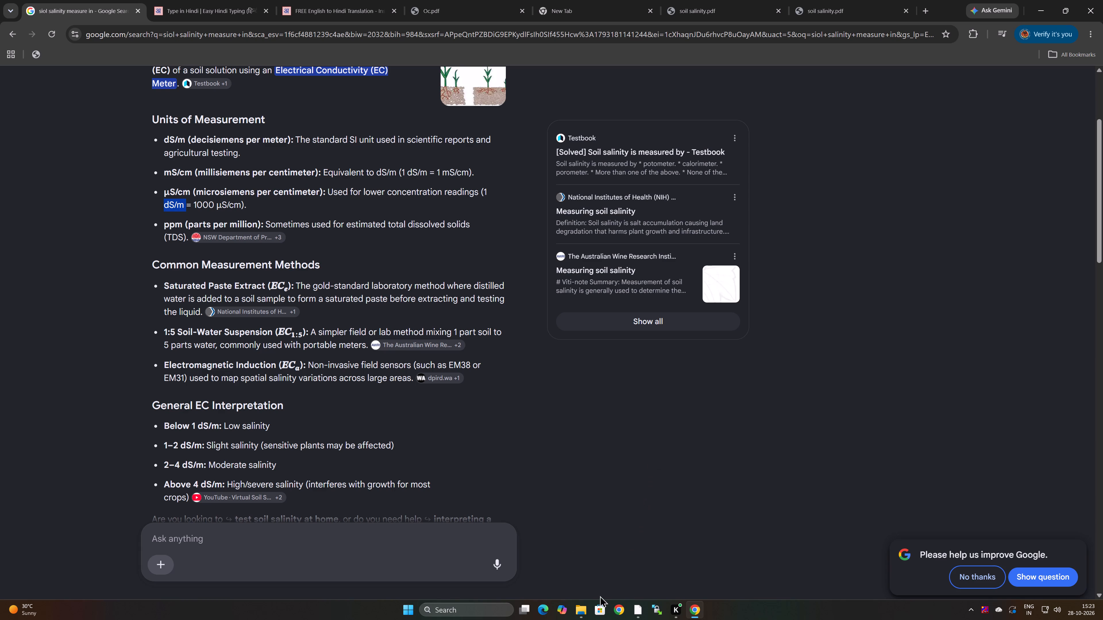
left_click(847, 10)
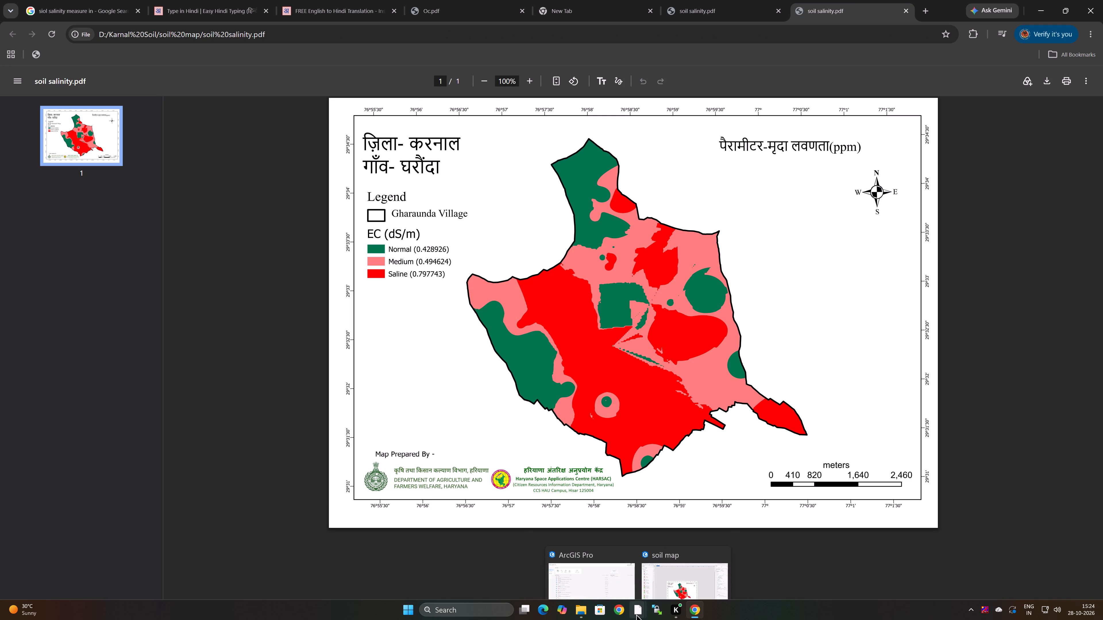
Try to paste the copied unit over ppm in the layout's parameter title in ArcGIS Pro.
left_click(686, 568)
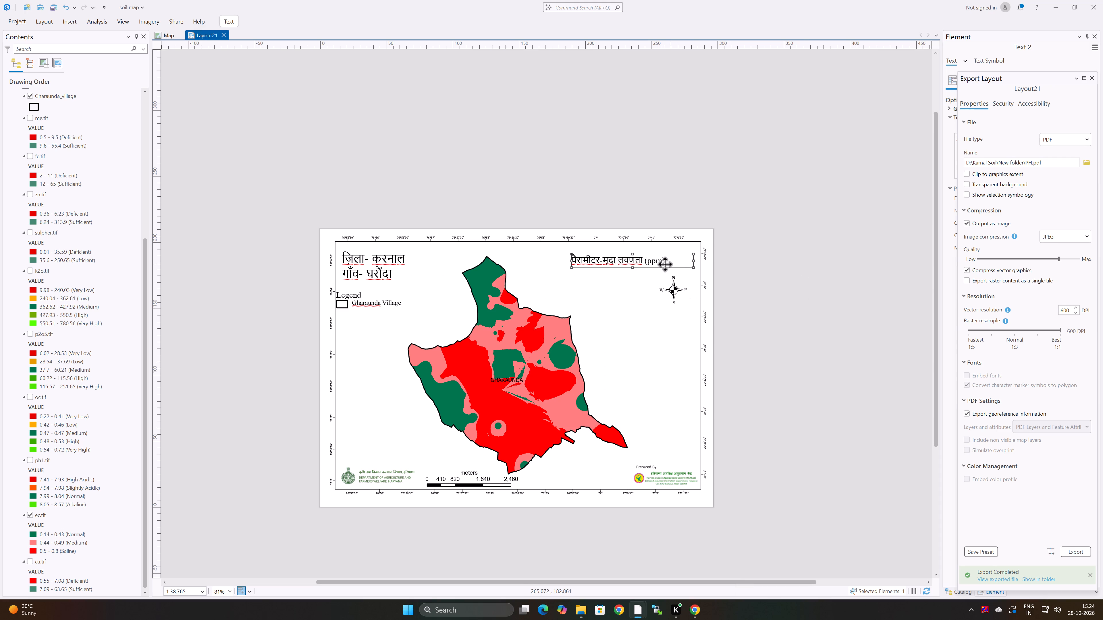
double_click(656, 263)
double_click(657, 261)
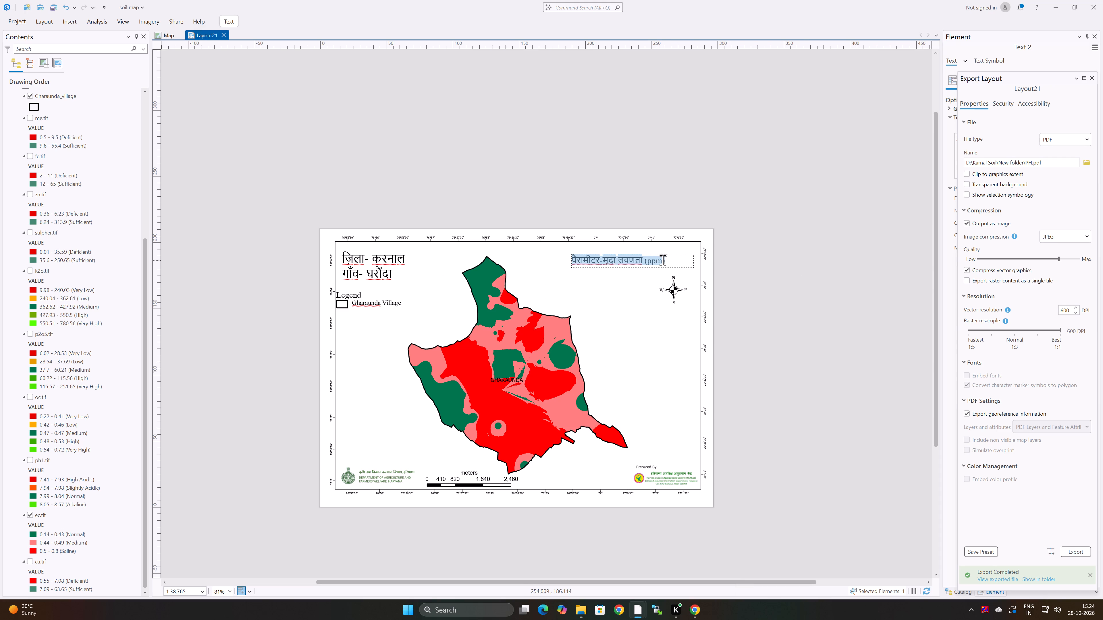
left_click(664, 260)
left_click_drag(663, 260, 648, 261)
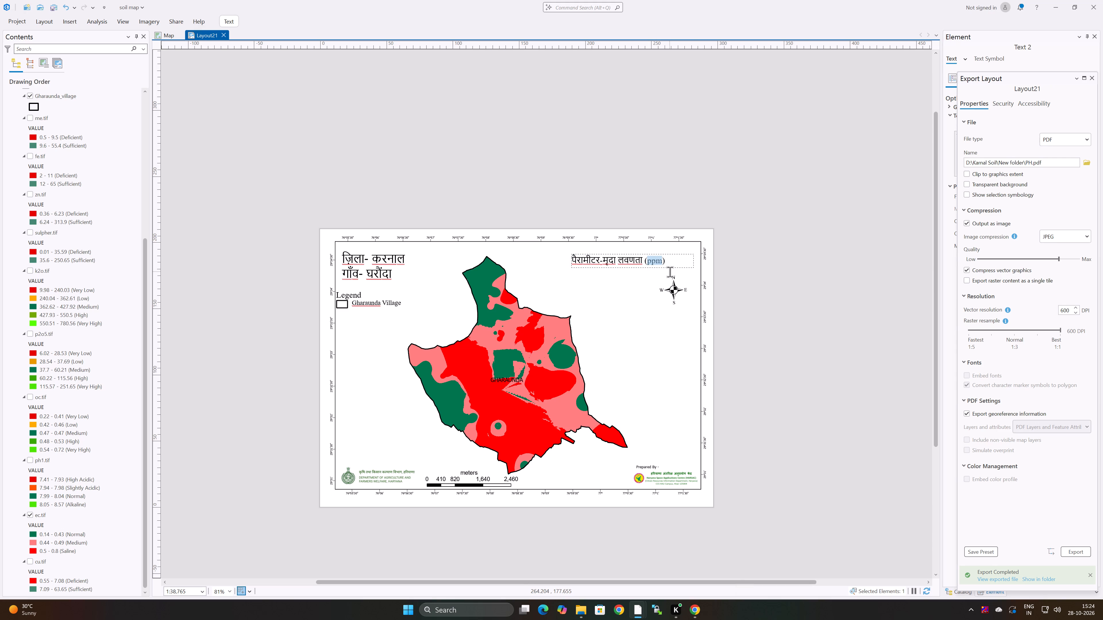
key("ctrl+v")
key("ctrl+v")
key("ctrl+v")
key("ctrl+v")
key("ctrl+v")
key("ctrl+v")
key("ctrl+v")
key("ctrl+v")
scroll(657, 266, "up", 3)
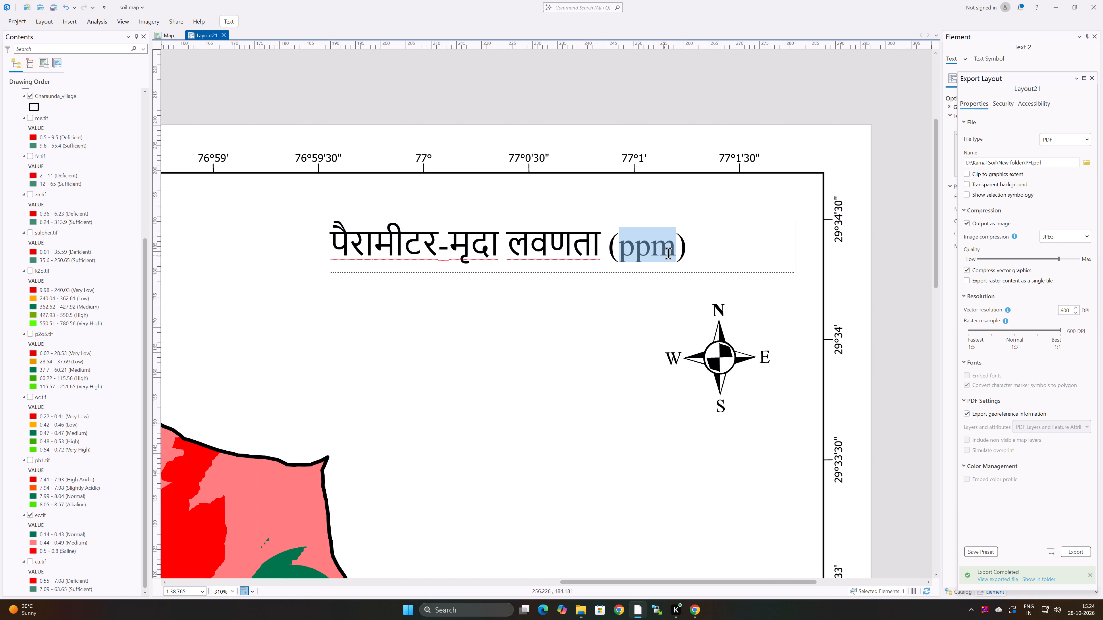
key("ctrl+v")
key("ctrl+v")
Replace ppm with dS/m inside the parentheses of the layout's मृदा लवणता title, checking the unit against the reference soil salinity PDF.
left_click(670, 251)
left_click(673, 250)
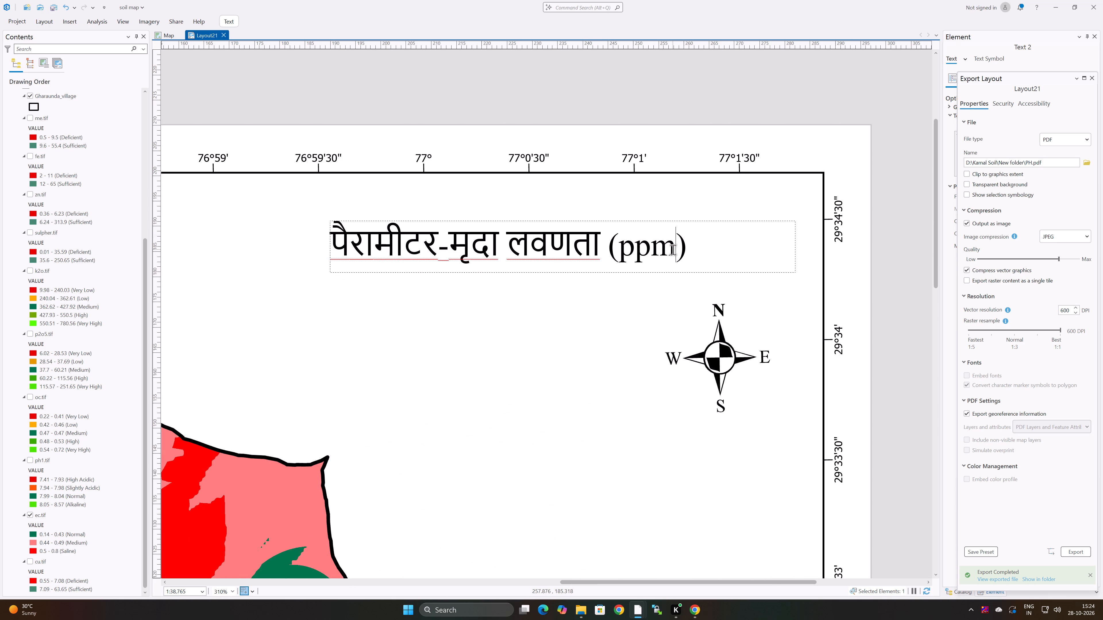
key("BackSpace")
key("BackSpace")
key("BackSpace")
key("BackSpace")
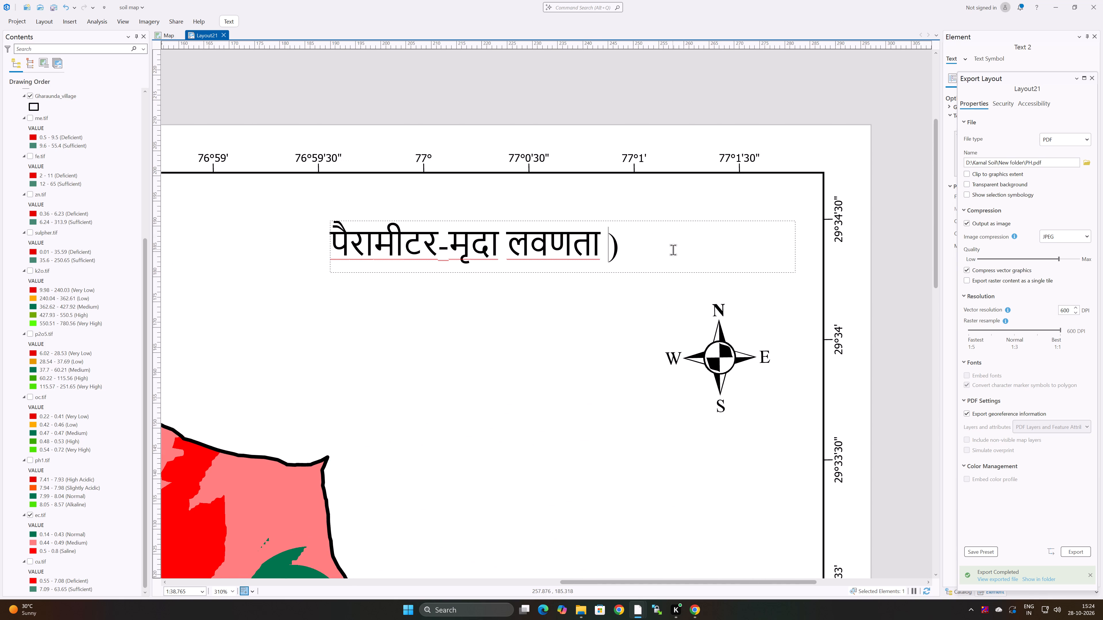
key("ctrl+z")
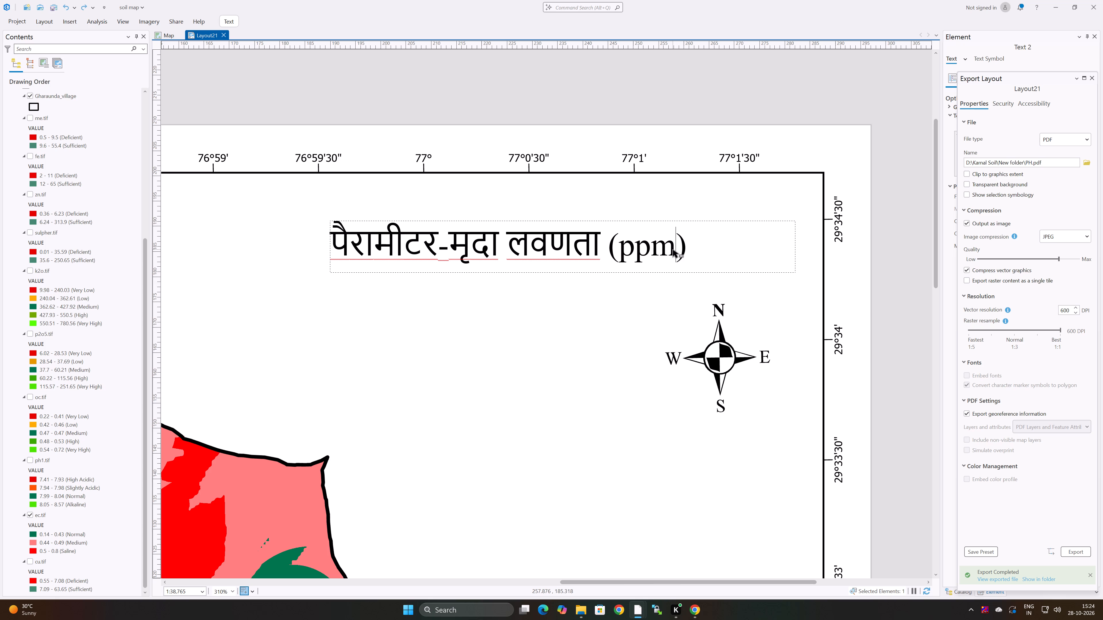
key("BackSpace")
key("BackSpace")
key("BackSpace")
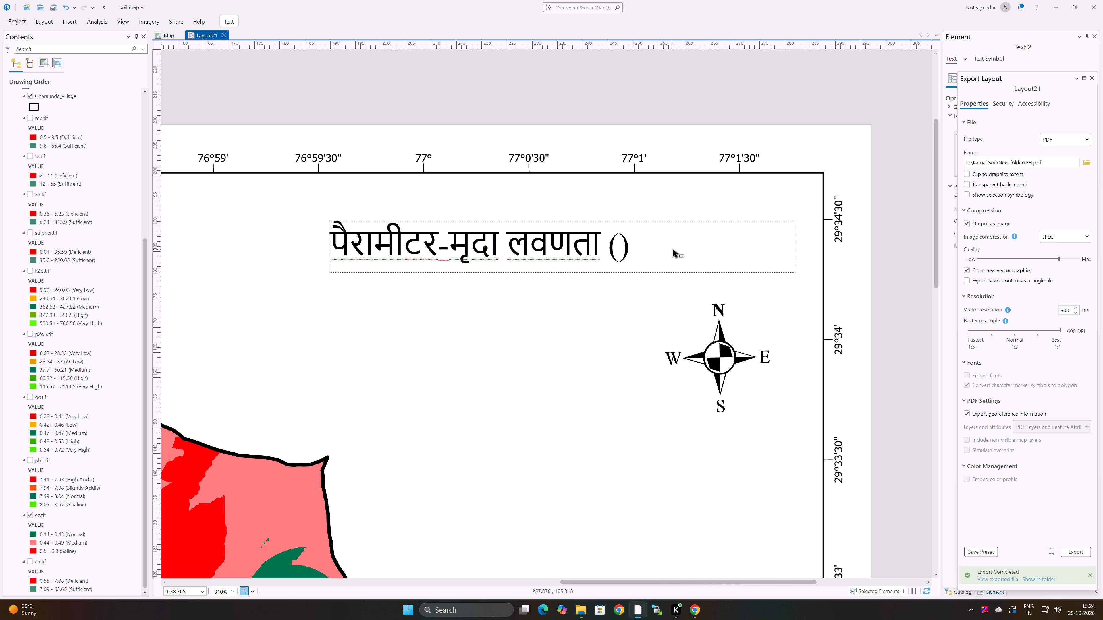
key("d")
key("s")
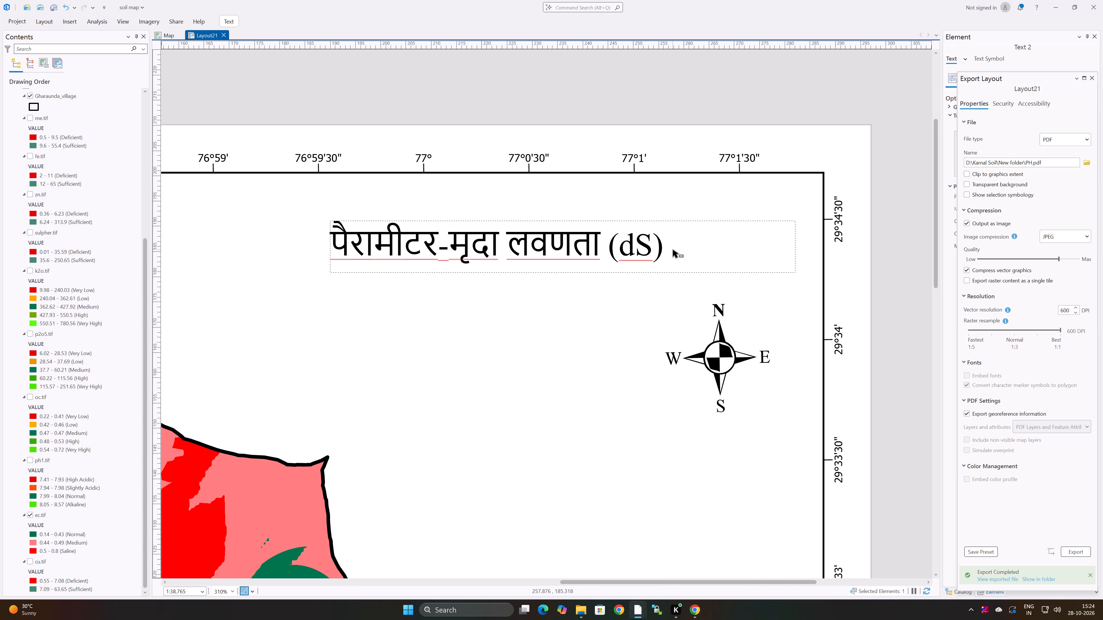
key("slash")
left_click(594, 578)
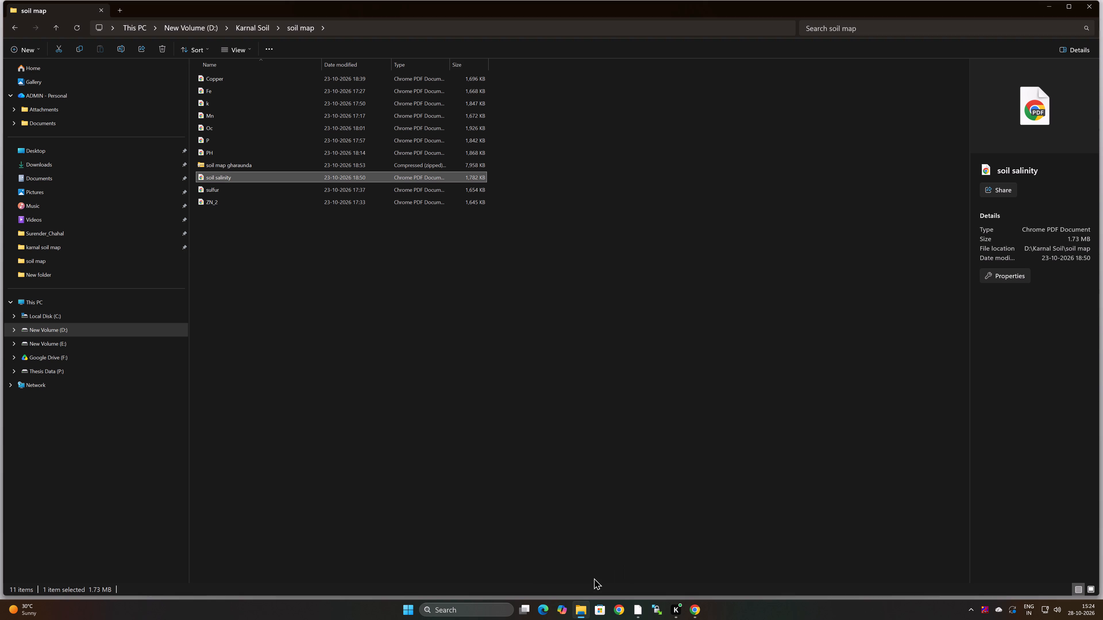
left_click(700, 565)
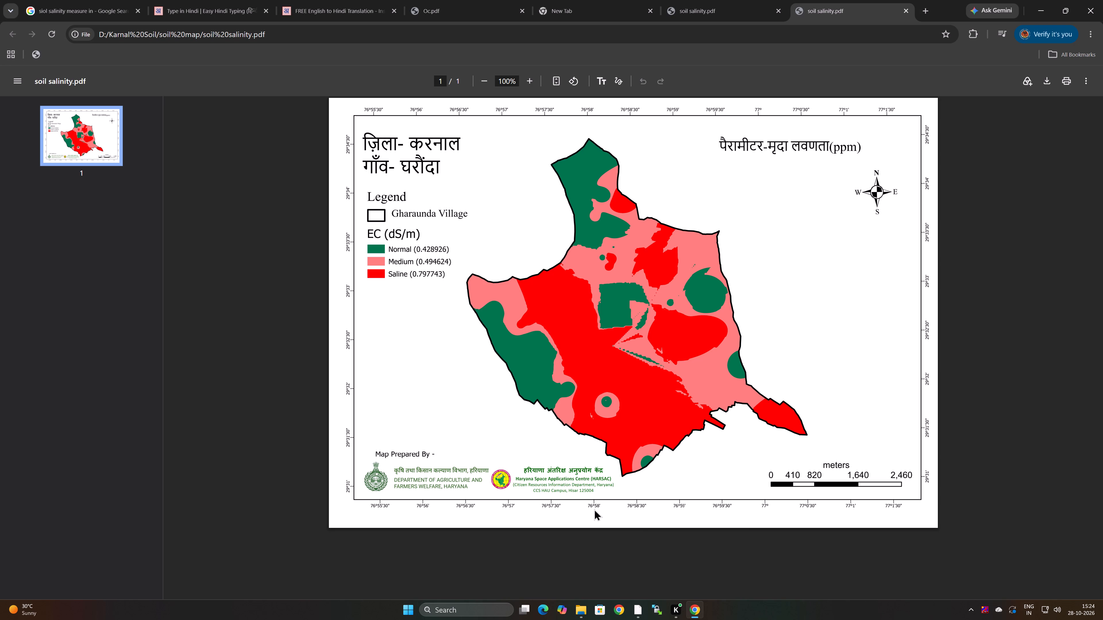
left_click_drag(661, 582, 662, 579)
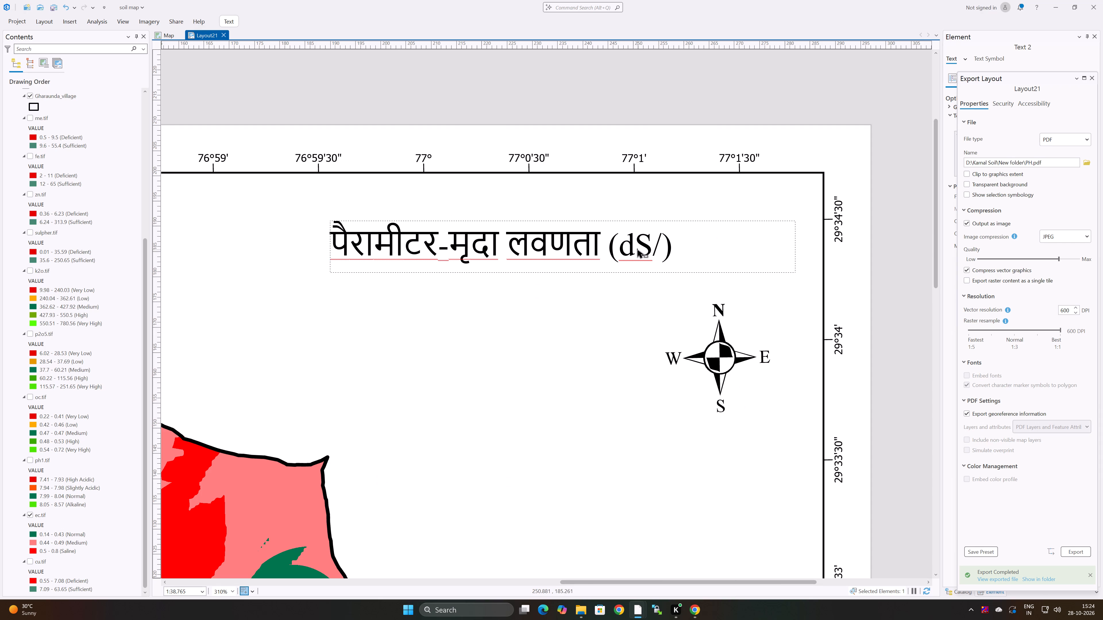
key("m")
left_click(512, 317)
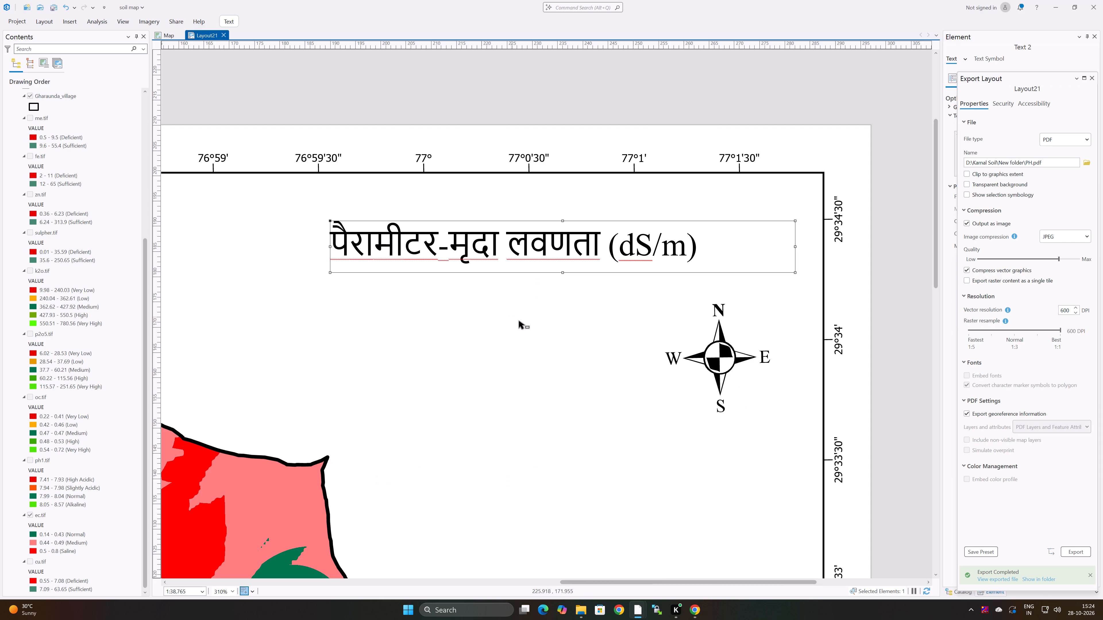
Insert a legend for the ec.tif layer in the empty area beside the layout page.
scroll(522, 323, "down", 4)
middle_click_drag(362, 433, 604, 367)
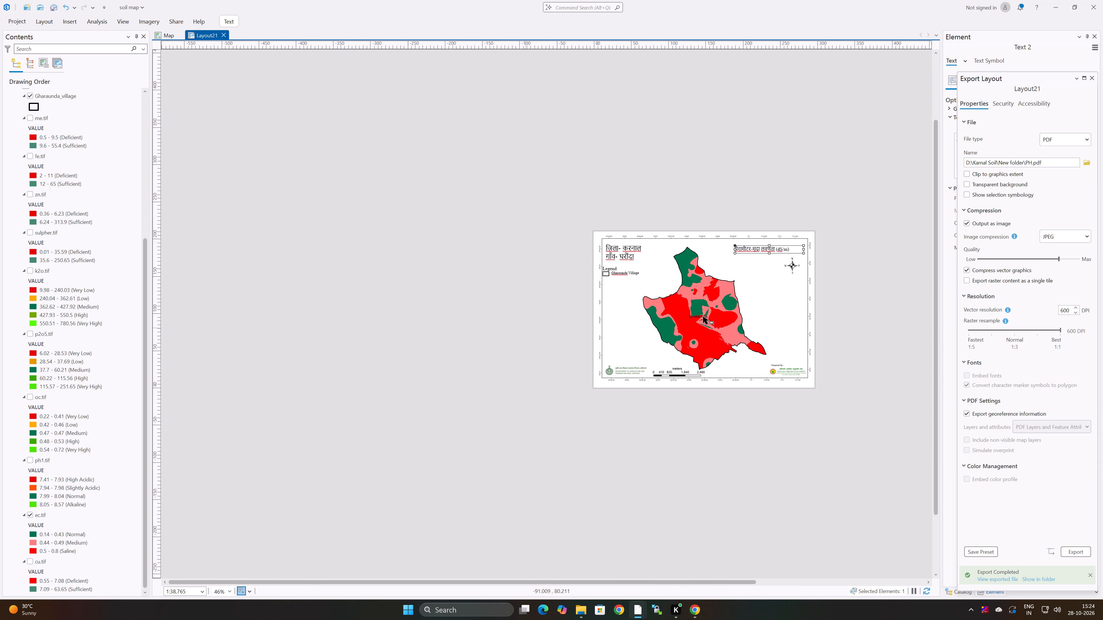
middle_click_drag(724, 298, 598, 350)
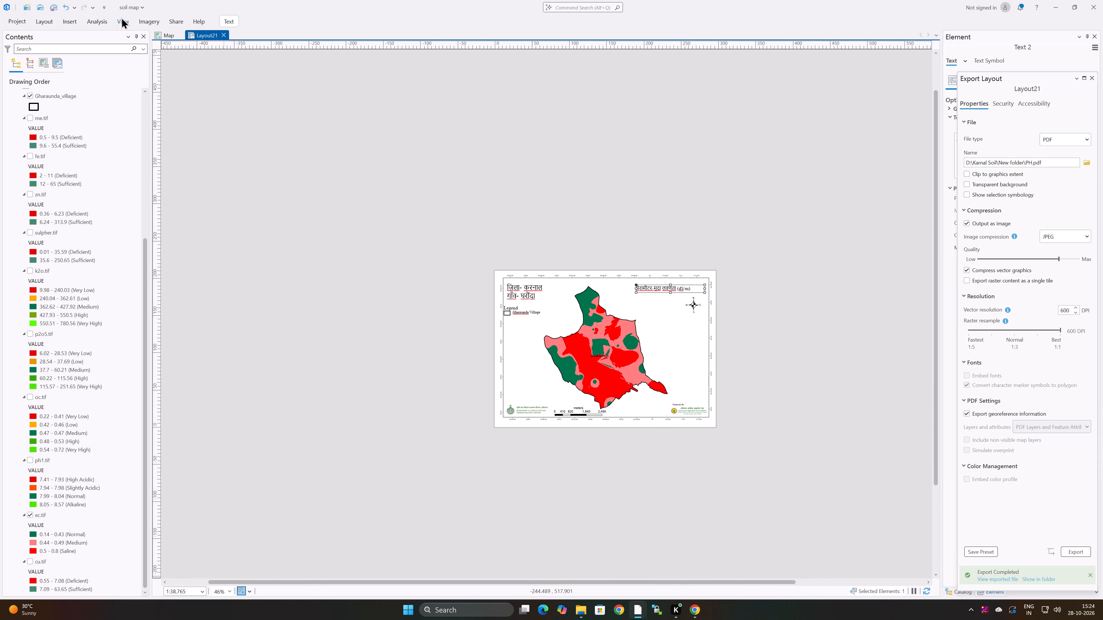
left_click(71, 19)
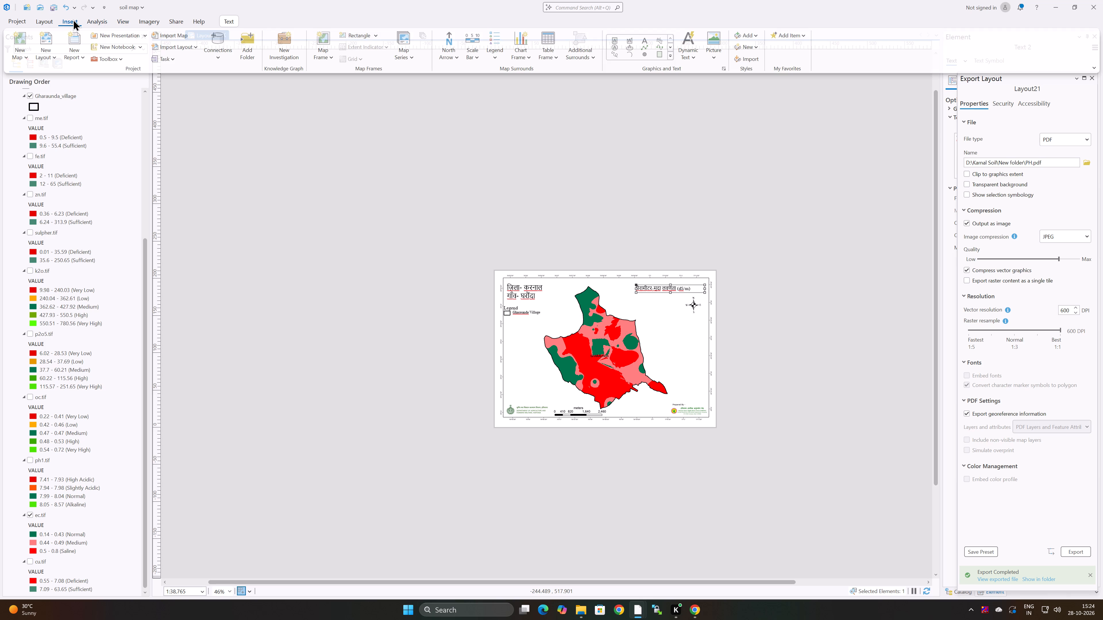
scroll(593, 340, "up", 1)
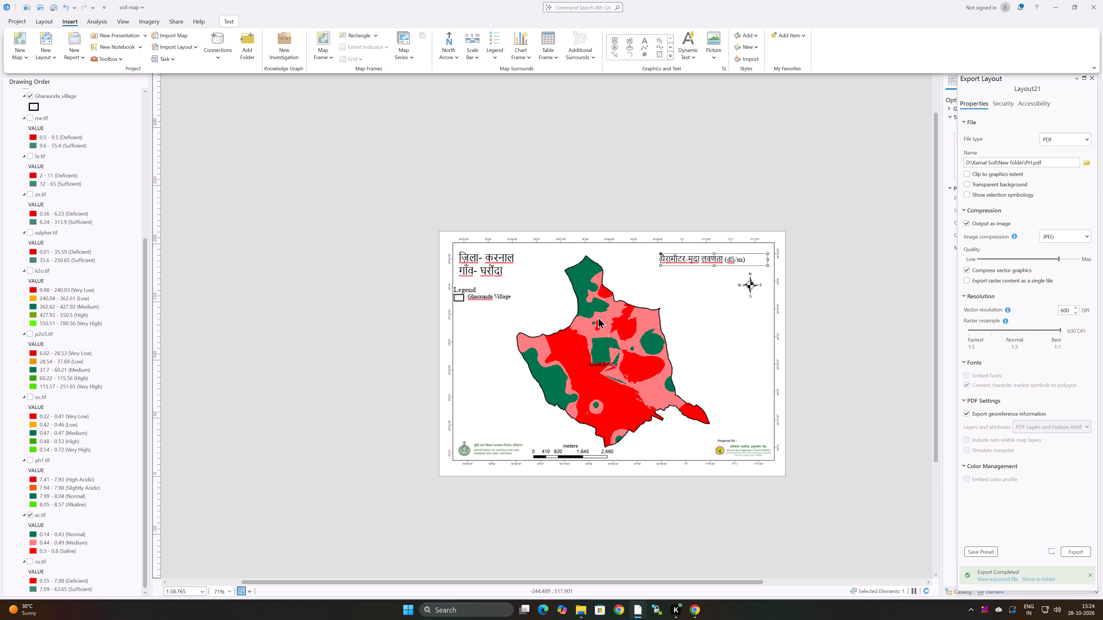
scroll(592, 309, "up", 1)
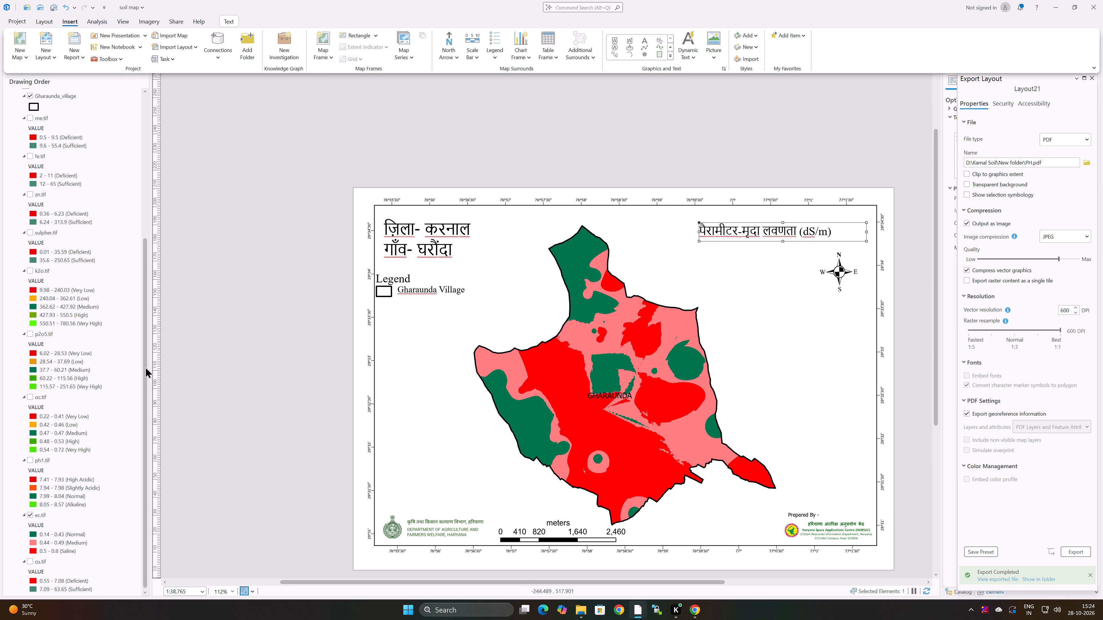
scroll(48, 509, "down", 6)
left_click(57, 515)
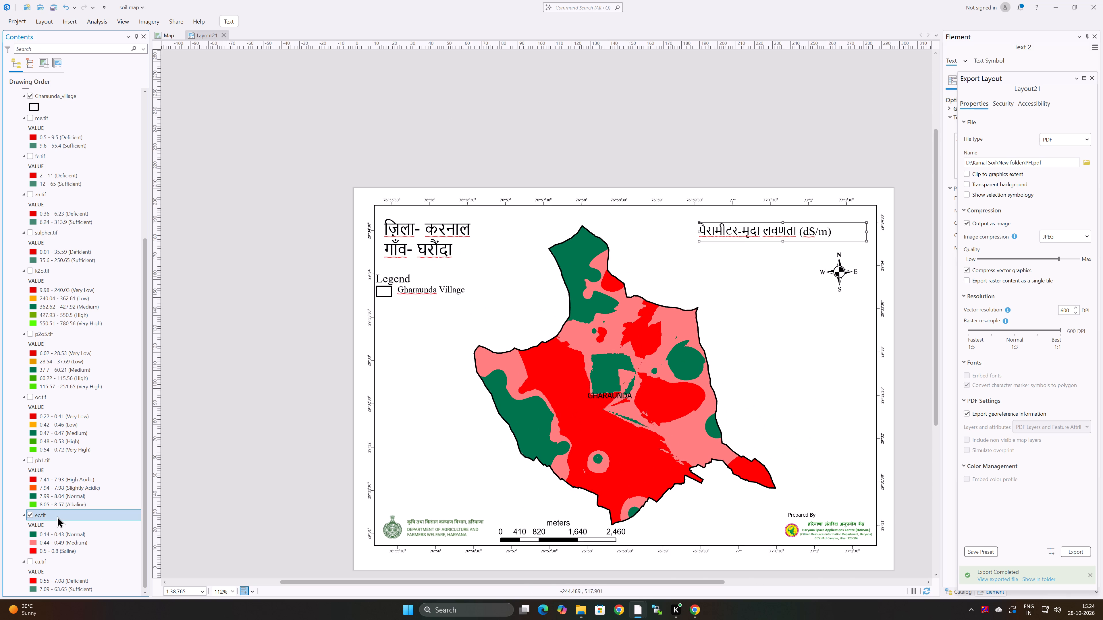
left_click(68, 23)
left_click(490, 34)
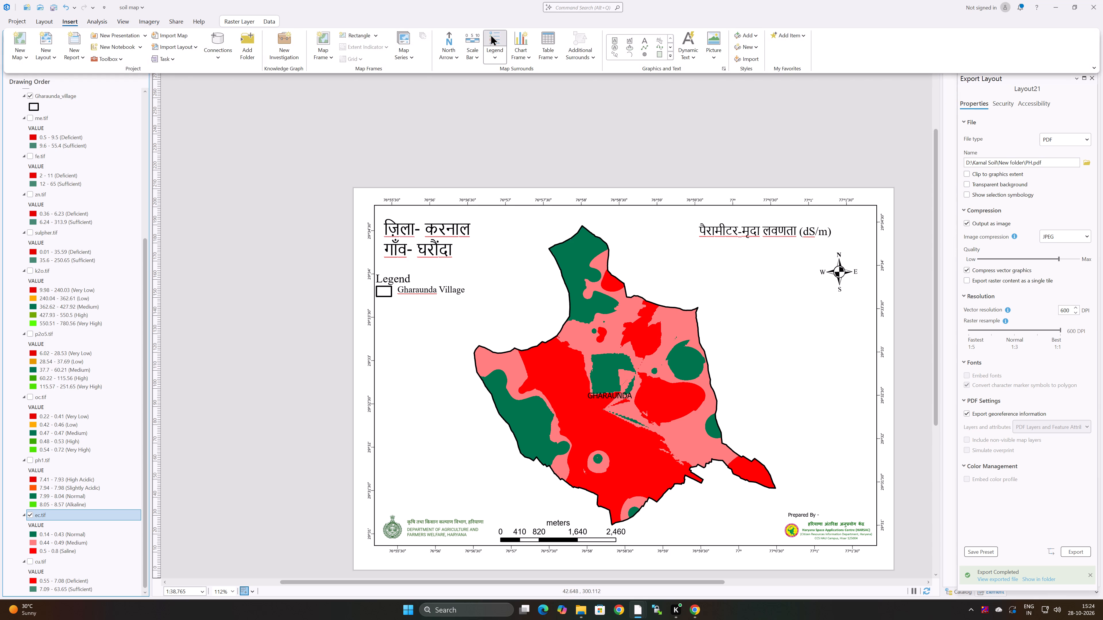
middle_click_drag(228, 274, 497, 175)
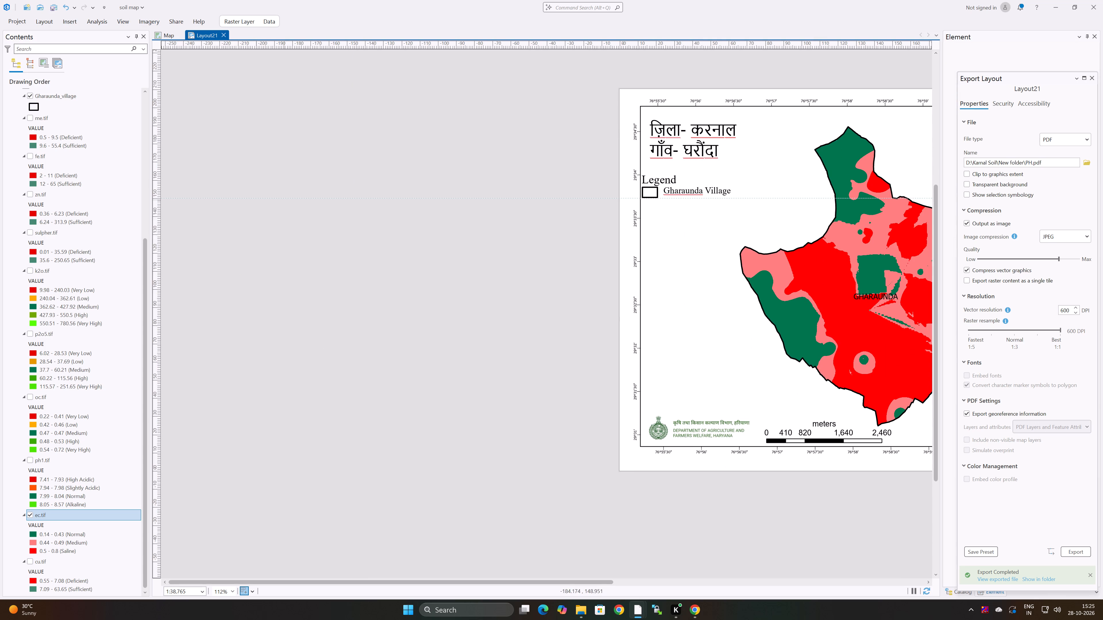
left_click_drag(279, 199, 398, 342)
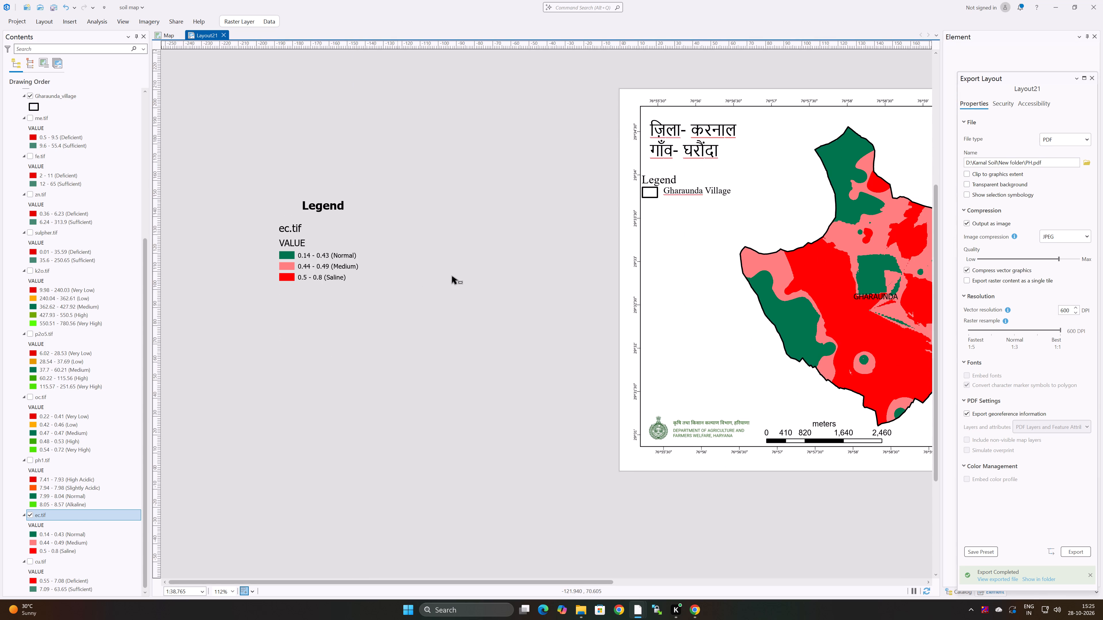
Convert the new ec.tif legend to graphics so its parts can be edited separately.
scroll(508, 259, "down", 2)
middle_click_drag(718, 259, 633, 274)
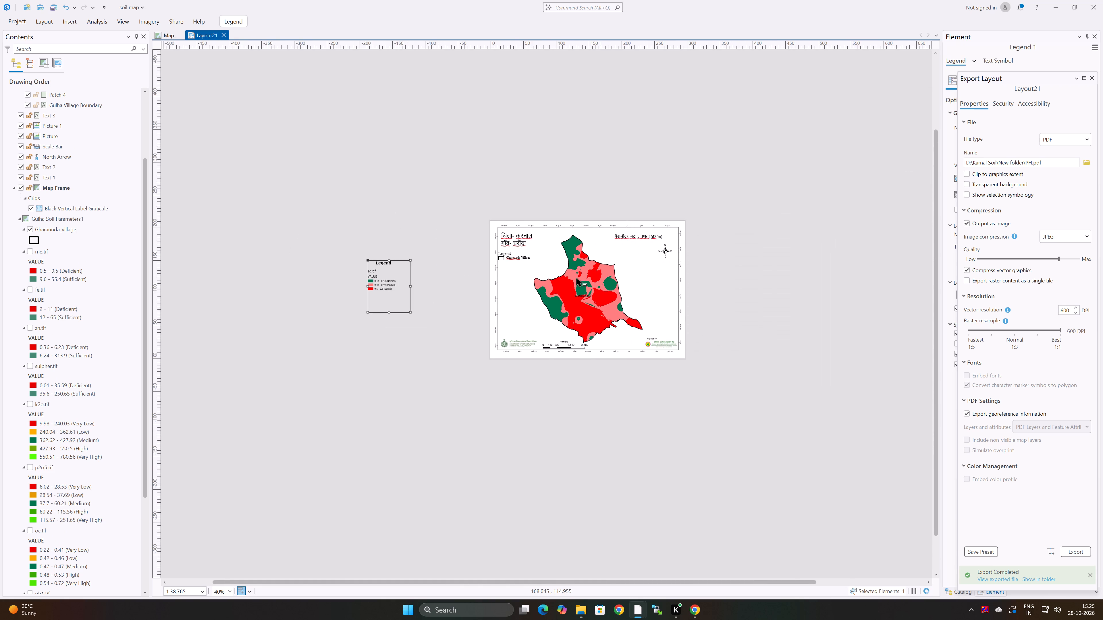
scroll(570, 268, "up", 1)
scroll(516, 254, "up", 1)
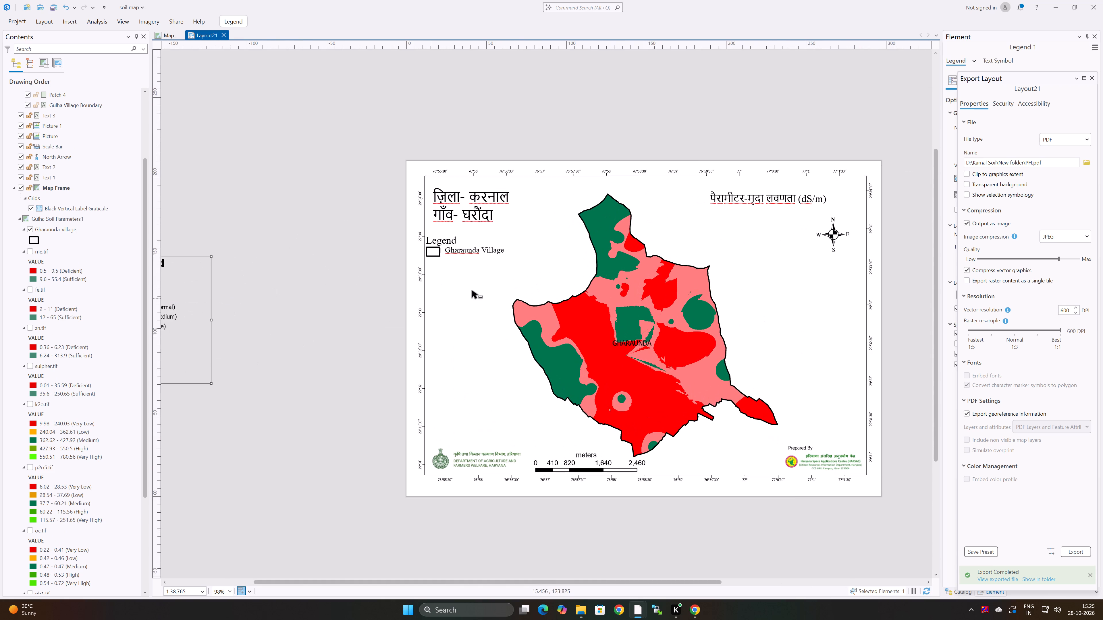
scroll(481, 304, "down", 1)
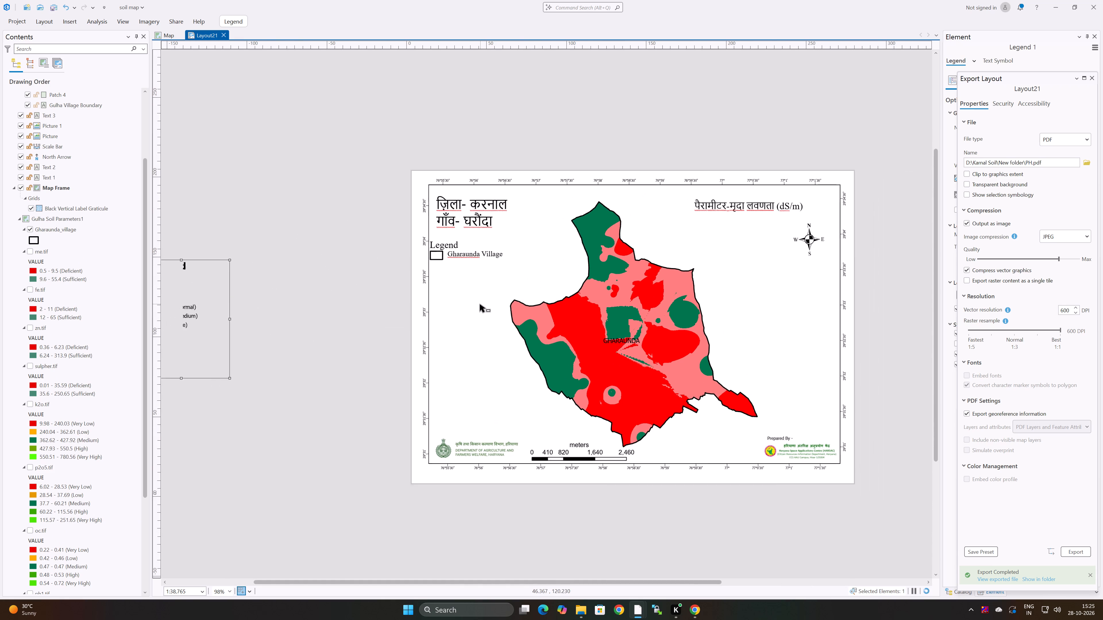
middle_click_drag(431, 325, 621, 275)
scroll(436, 276, "up", 3)
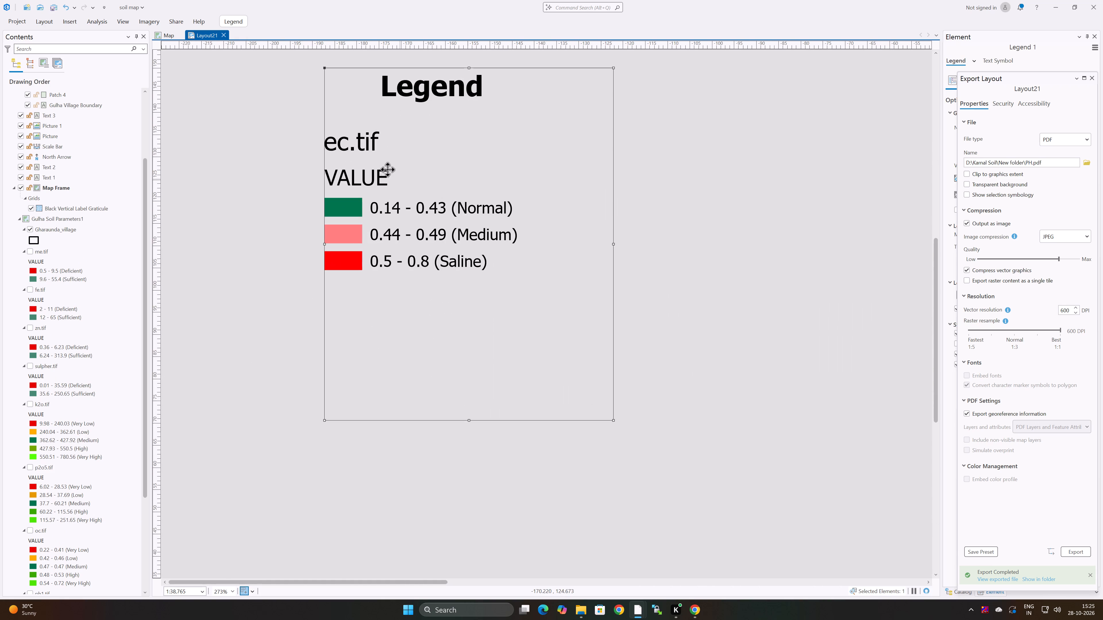
right_click(427, 217)
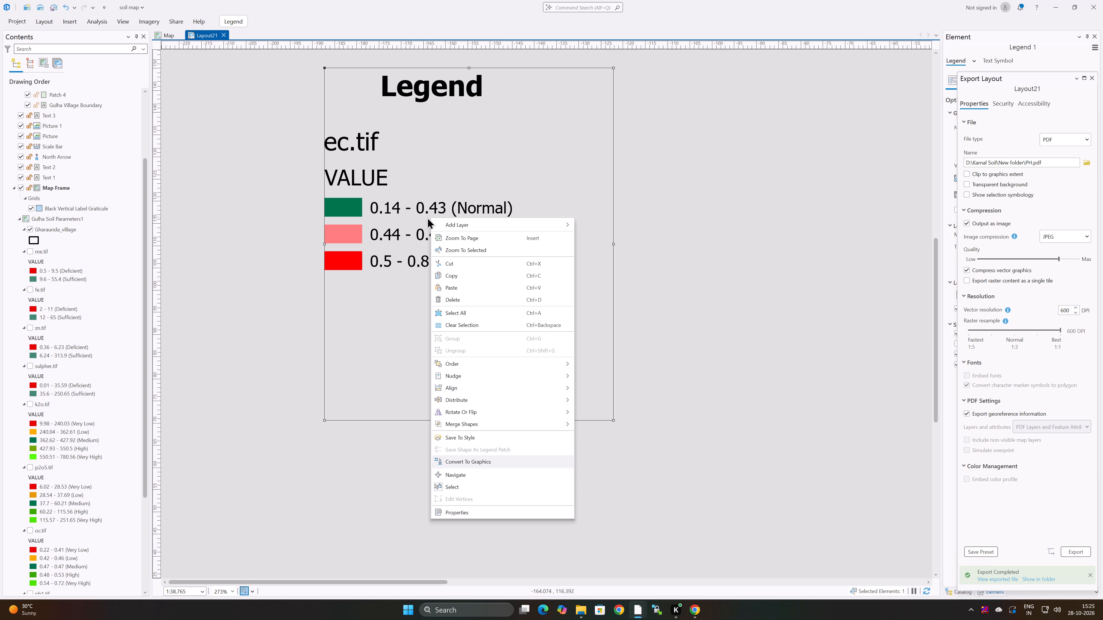
left_click(464, 460)
Delete the Legend title and the VALUE heading from the converted ec.tif legend graphics.
left_click(410, 90)
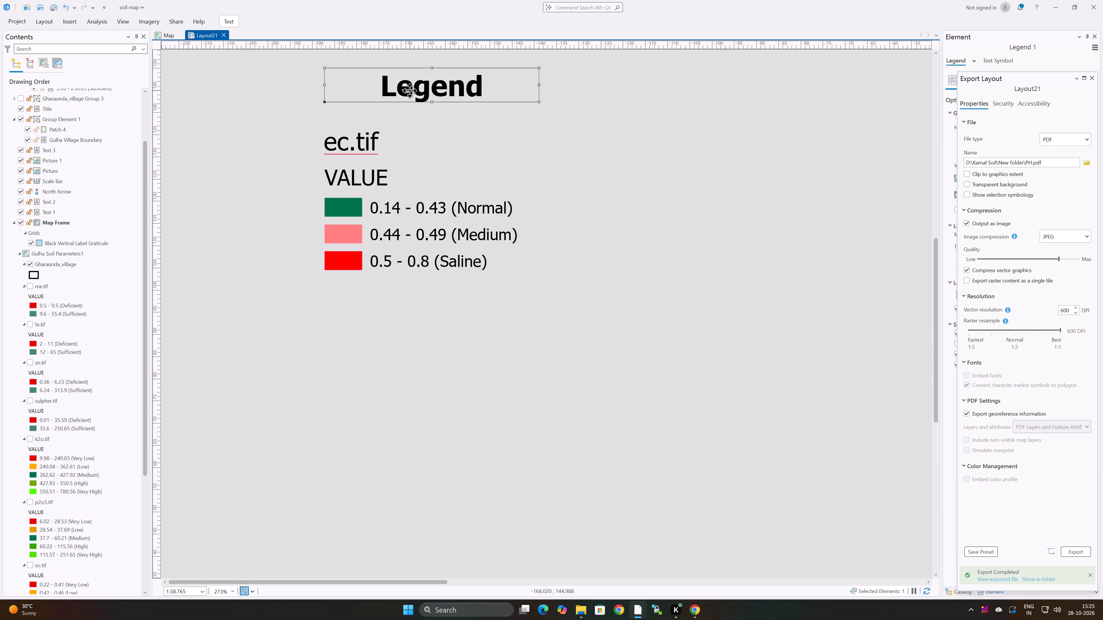
key("Delete")
left_click(356, 177)
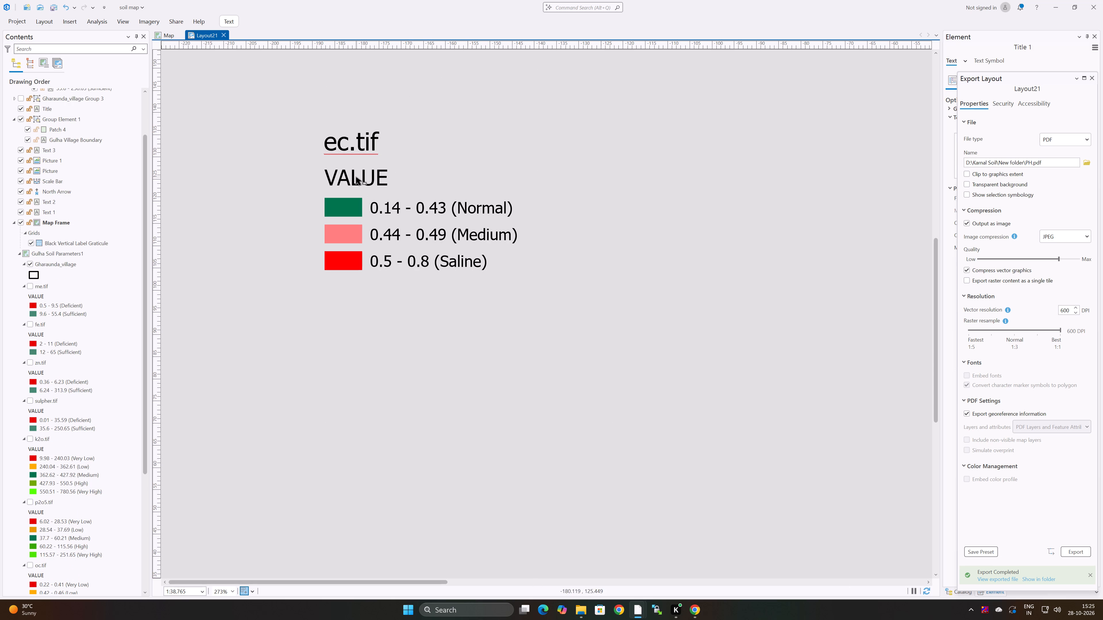
double_click(357, 177)
key("Delete")
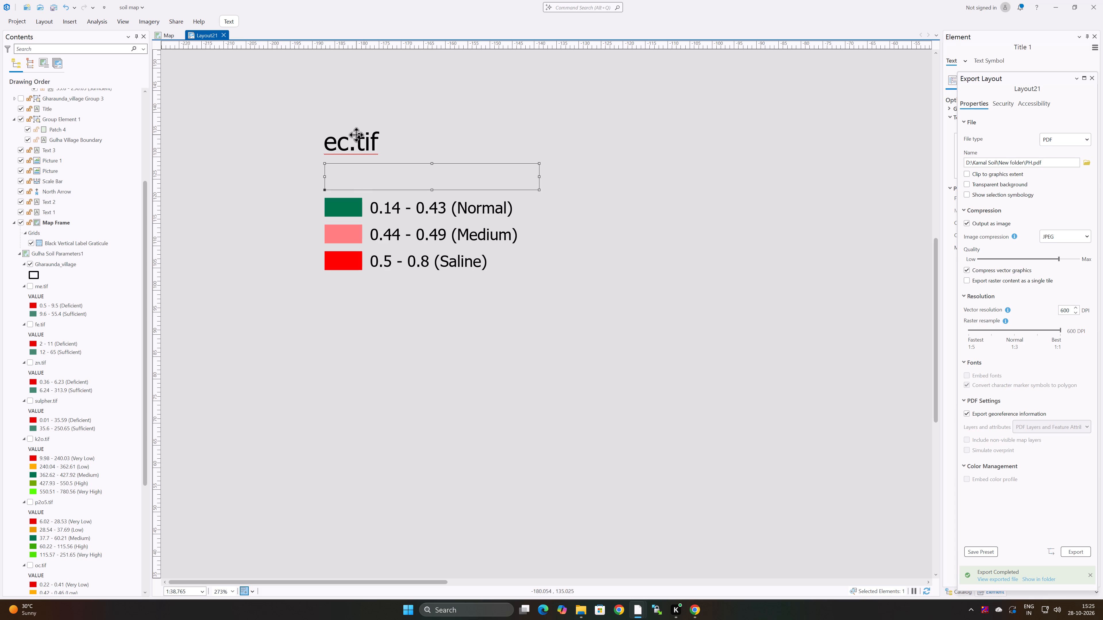
Replace the ec.tif heading text of the converted legend with EC (dS/M).
double_click(358, 144)
left_click(384, 146)
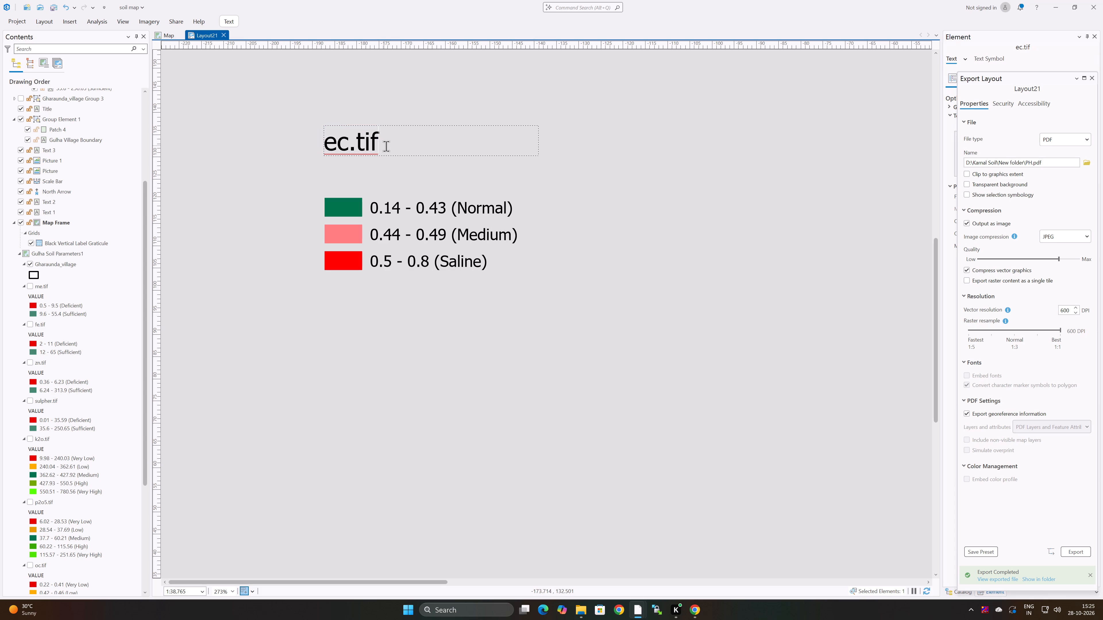
key("BackSpace")
key("BackSpace")
key("BackSpace")
key("BackSpace")
key("BackSpace")
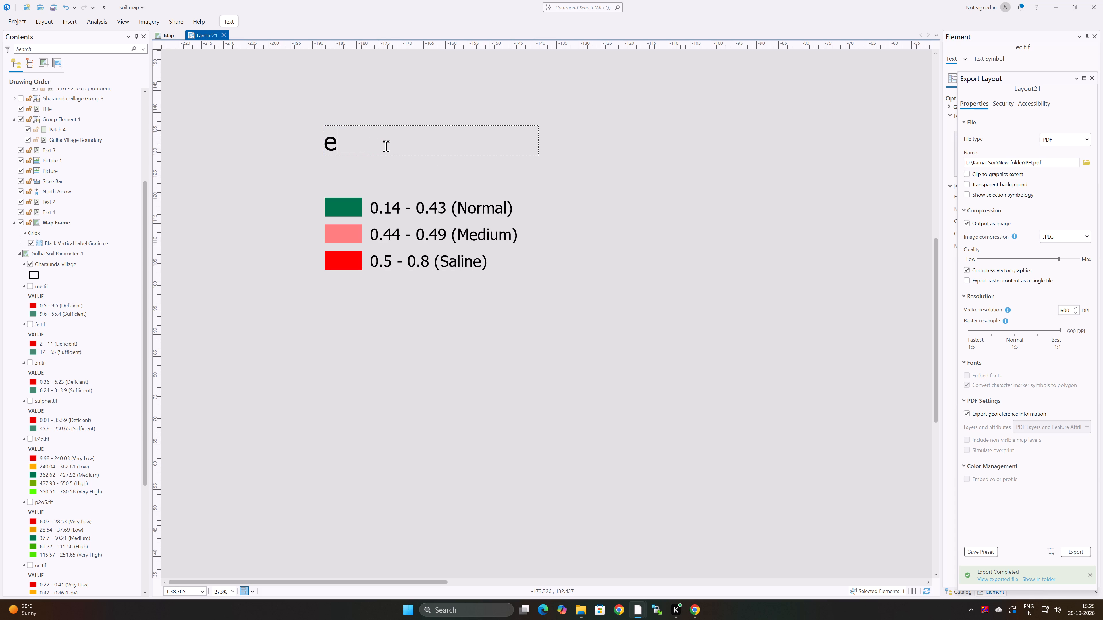
key("BackSpace")
type("ED")
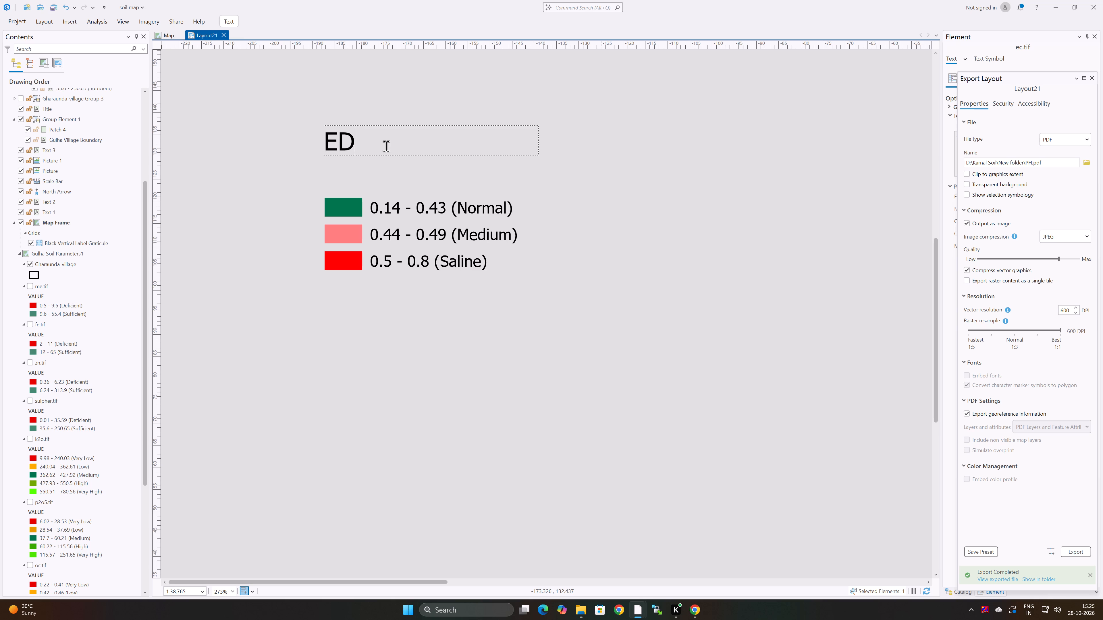
key("BackSpace")
key("c")
key("space")
key("shift+parenleft")
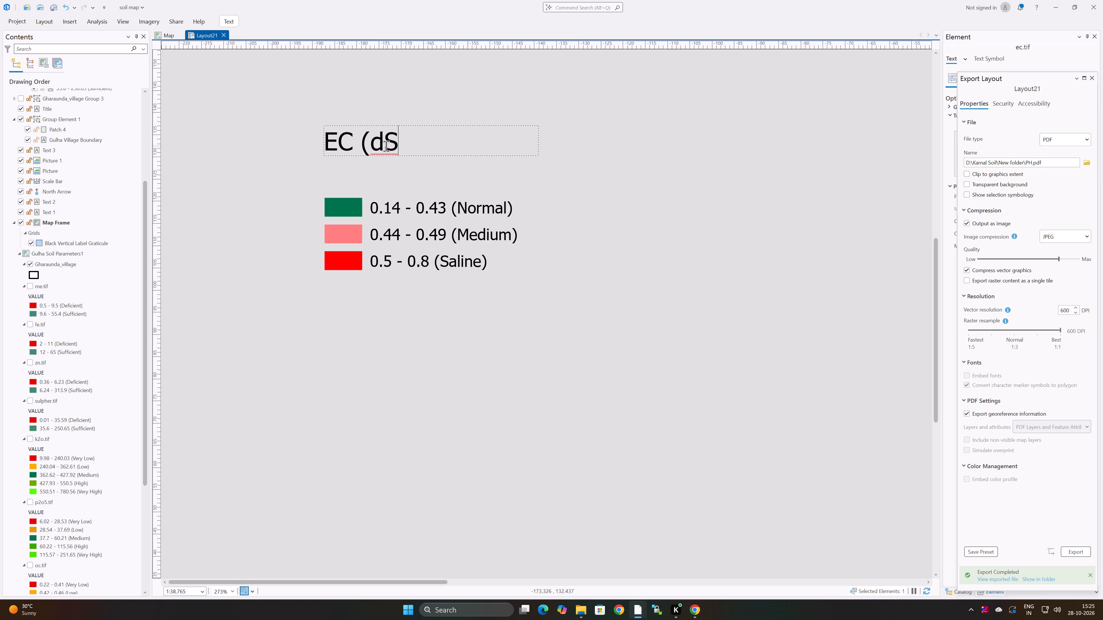
key("slash")
key("shift+parenright")
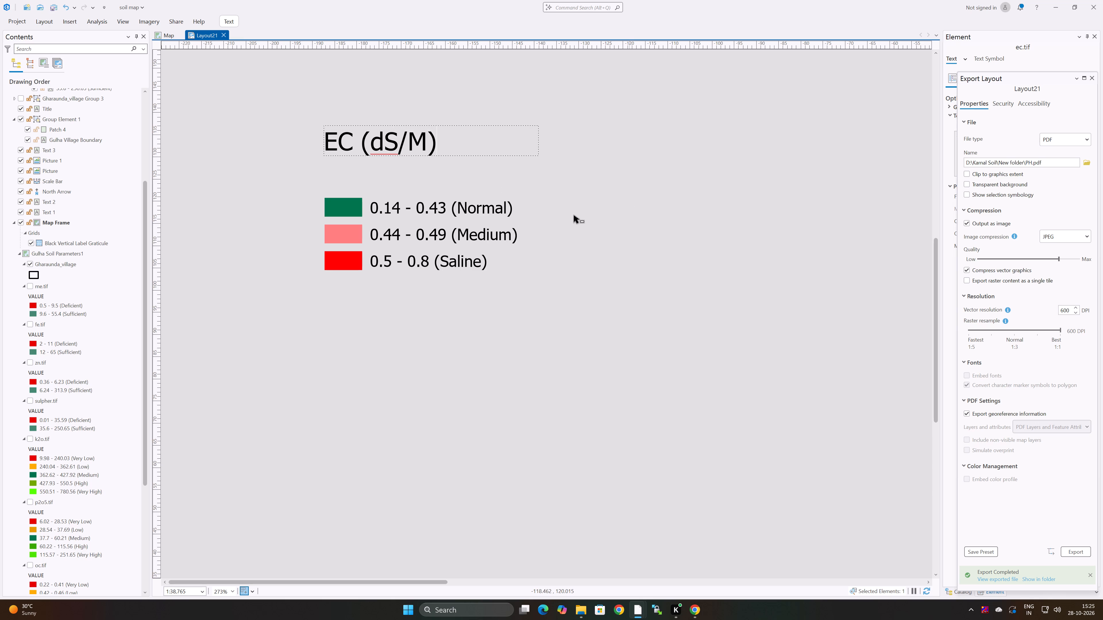
left_click(478, 211)
Move the EC (dS/M) heading down to just above the class entries, lined up with the left edge of the colour patches.
left_click(395, 141)
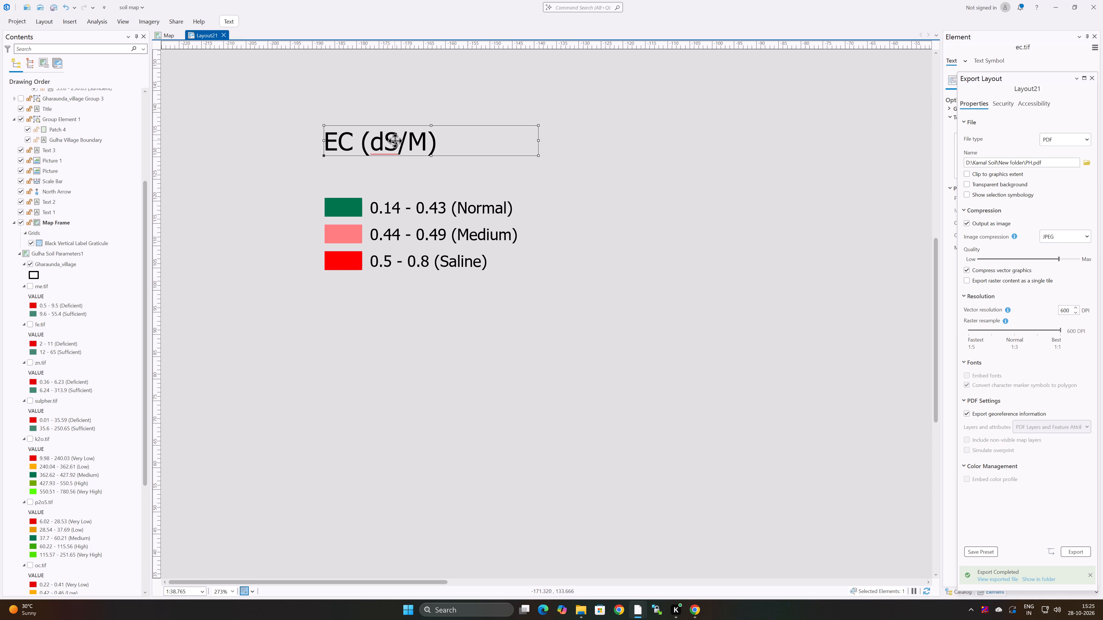
left_click_drag(398, 140, 397, 180)
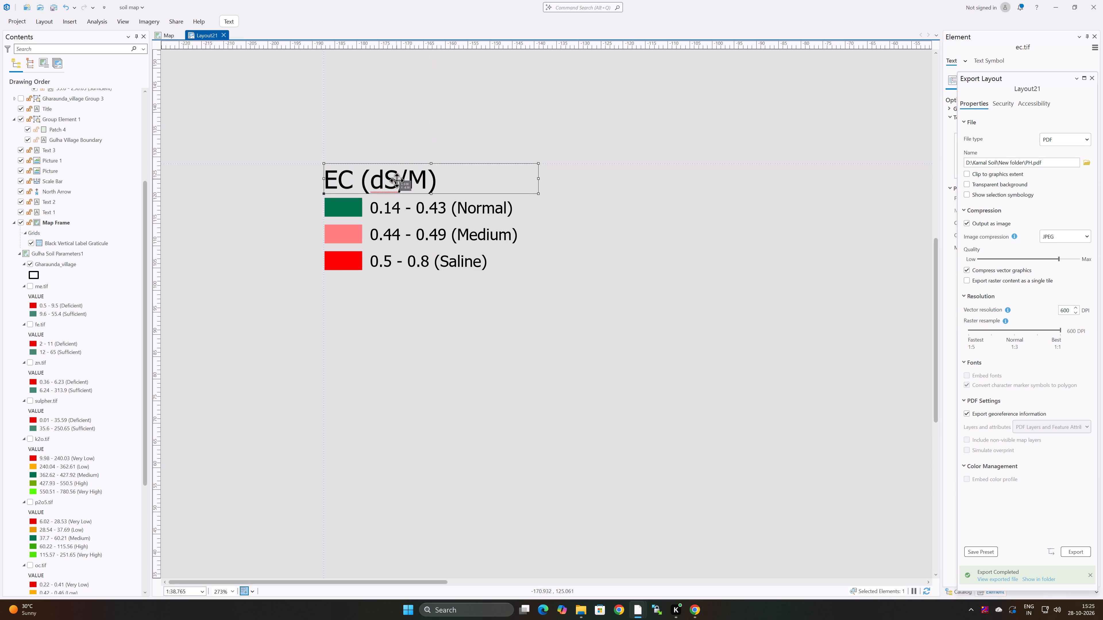
left_click_drag(397, 180, 397, 182)
left_click(397, 123)
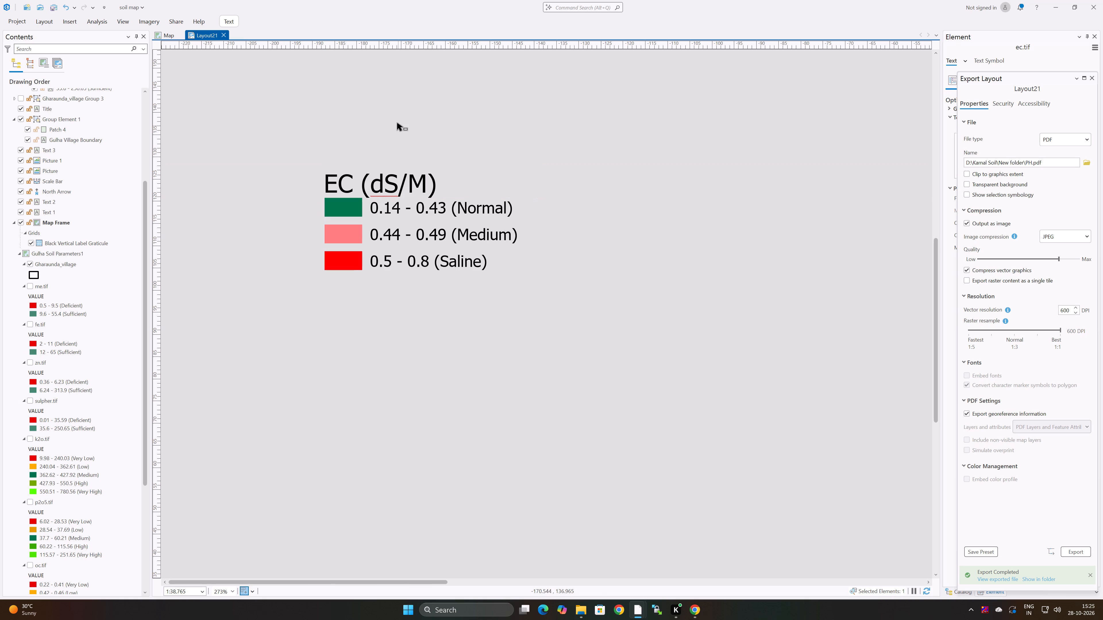
left_click(345, 183)
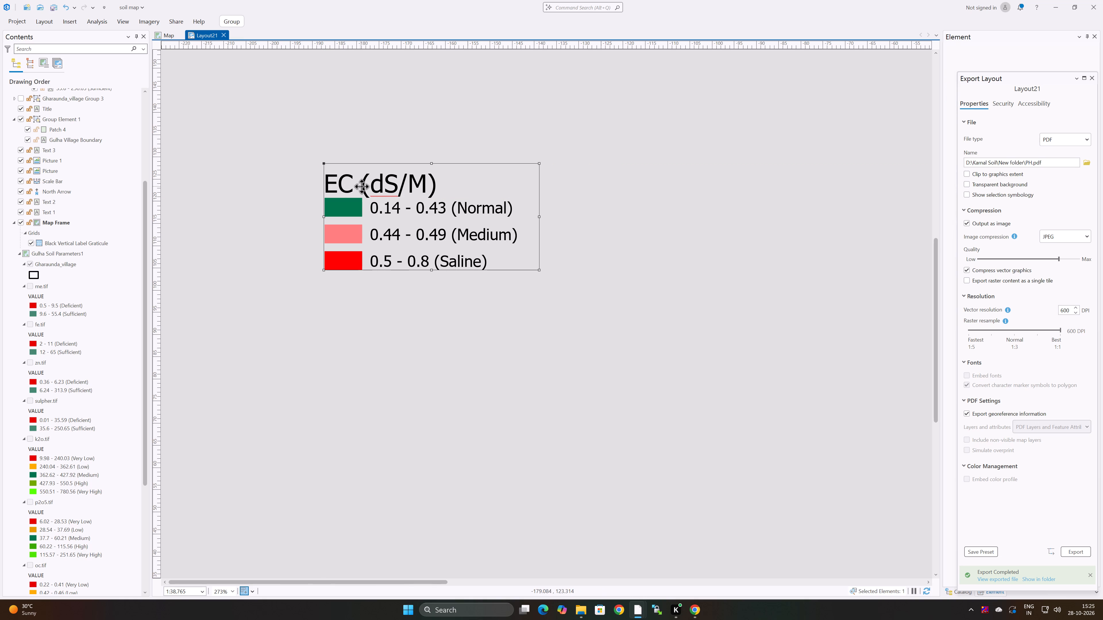
left_click(367, 185)
left_click_drag(370, 185, 373, 183)
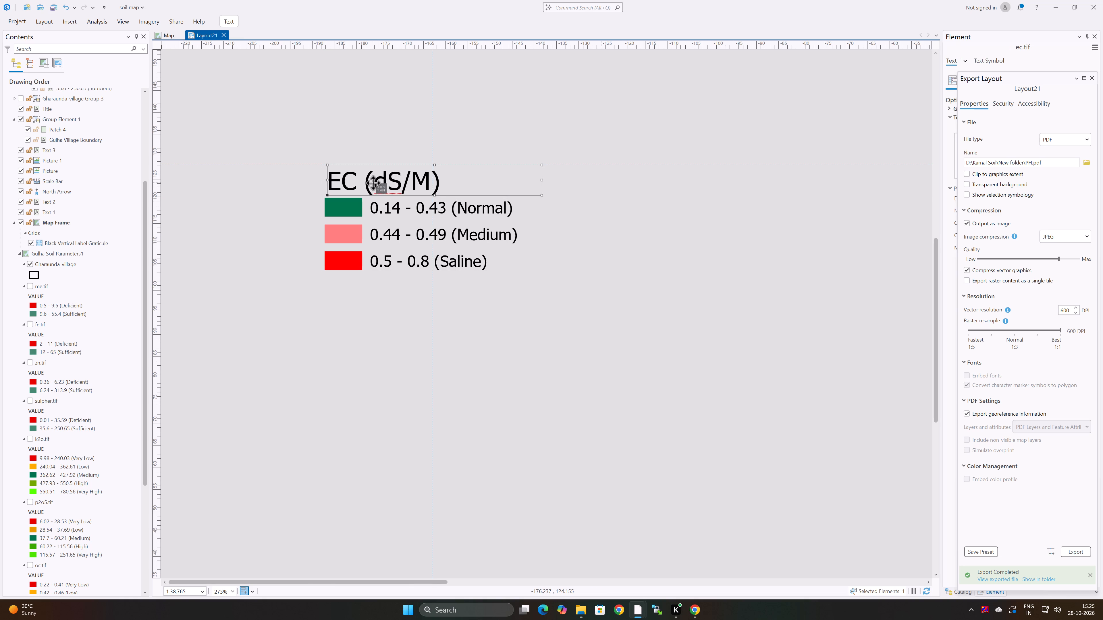
left_click_drag(373, 183, 372, 183)
left_click(404, 129)
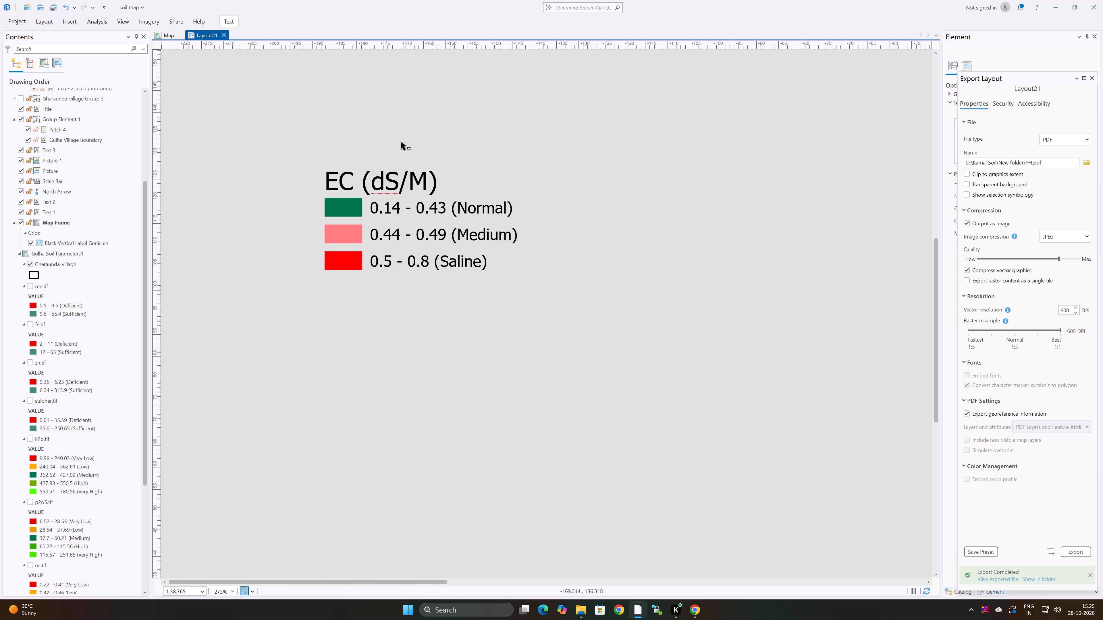
Move the whole EC legend group onto the layout page, below the Gharaunda Village legend entry.
scroll(404, 207, "down", 3)
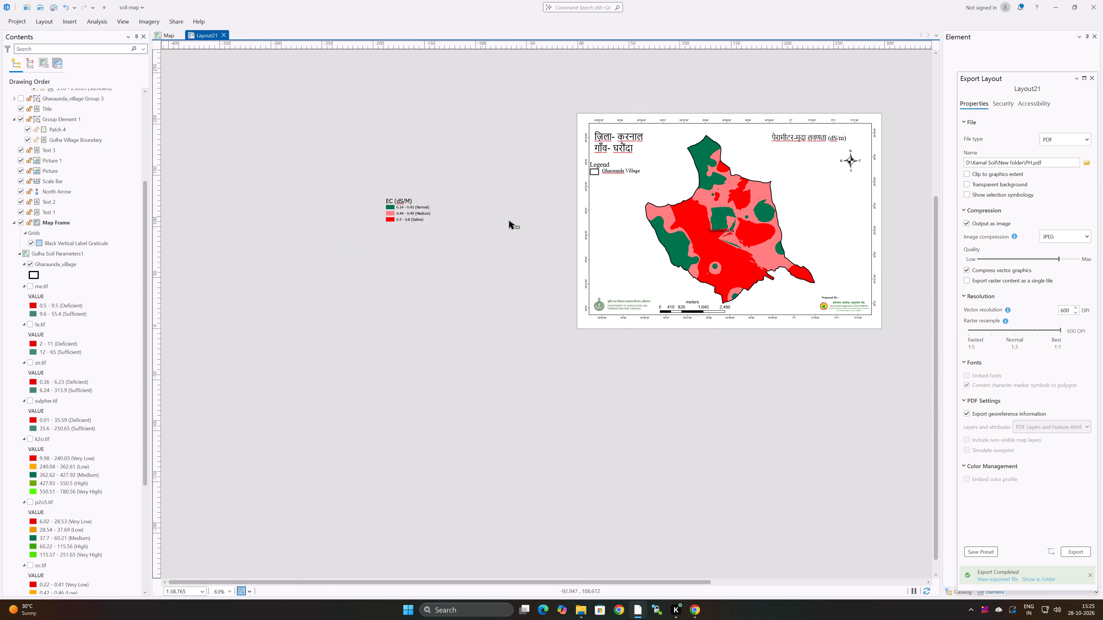
middle_click_drag(680, 214, 500, 258)
left_click_drag(192, 226, 249, 298)
left_click_drag(220, 255, 433, 252)
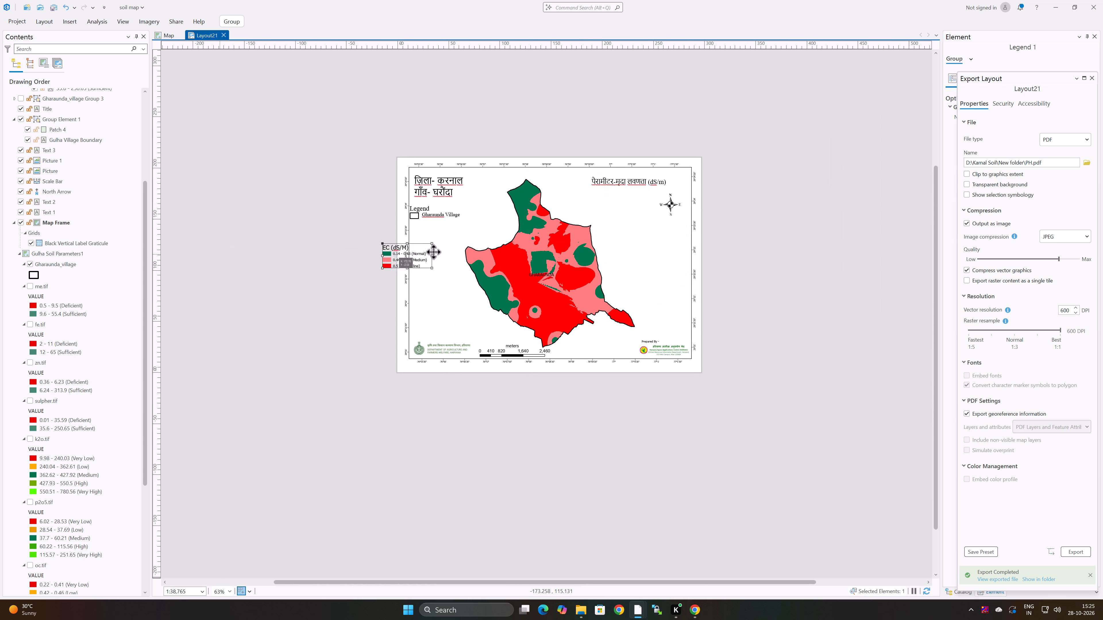
left_click_drag(433, 252, 427, 237)
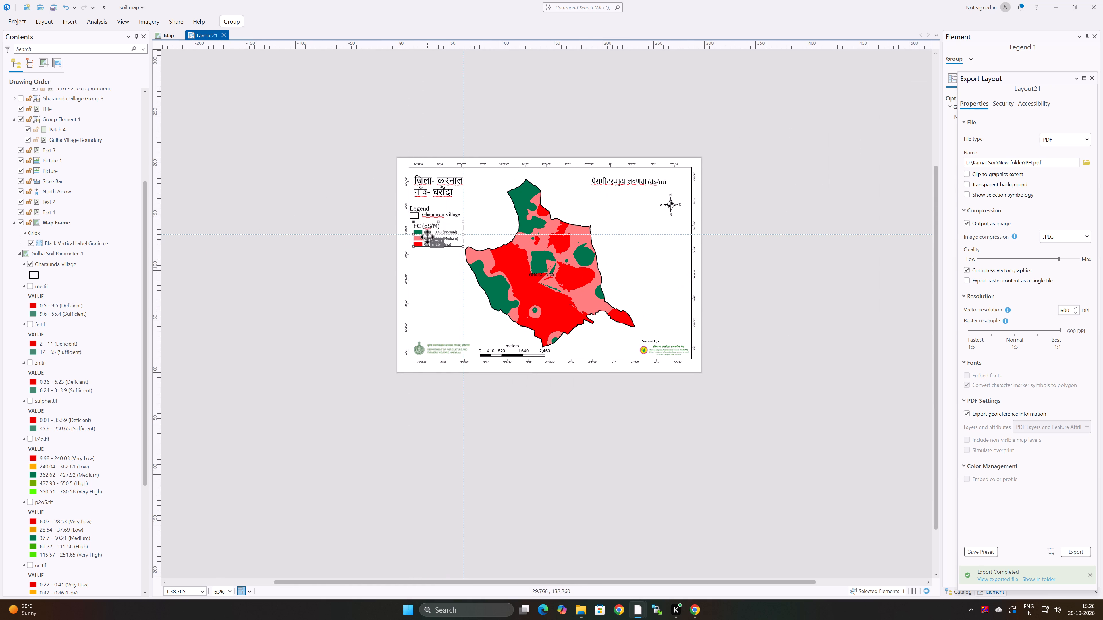
left_click_drag(427, 237, 425, 235)
Align the EC legend group's left edge with the Gharaunda Village patch, leaving a small gap beneath that entry.
scroll(424, 235, "up", 2)
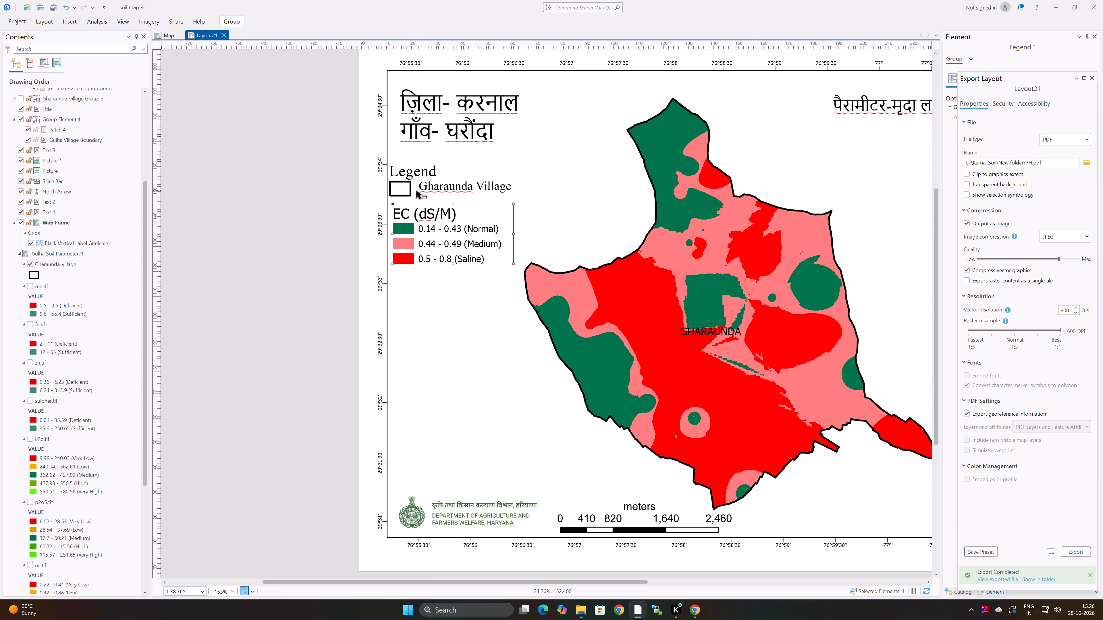
left_click(405, 187)
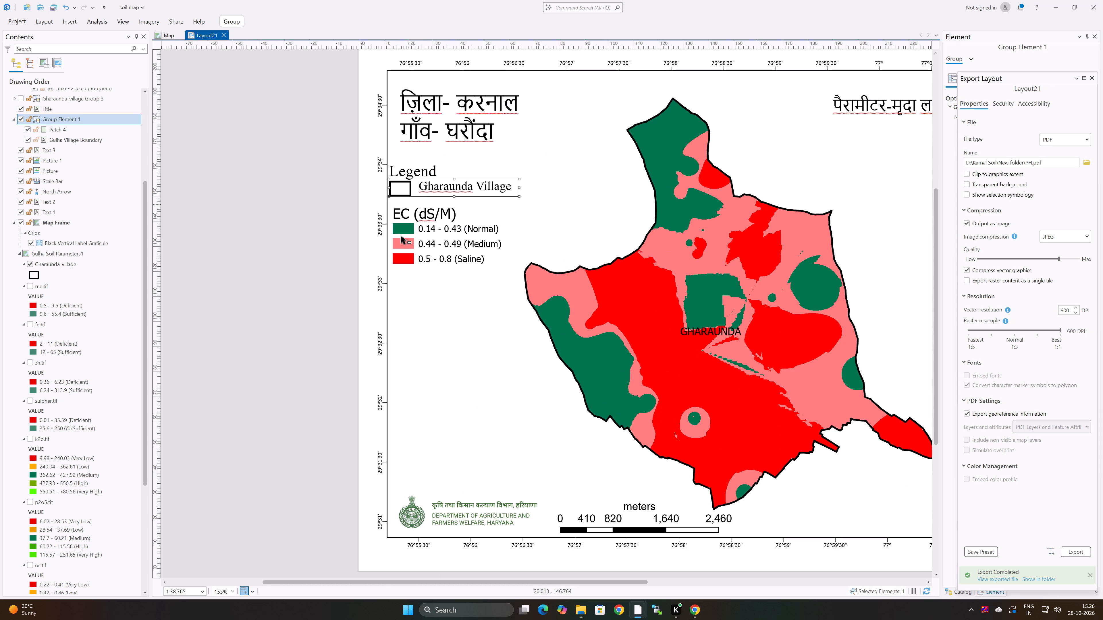
left_click_drag(422, 237, 422, 234)
left_click_drag(416, 237, 412, 232)
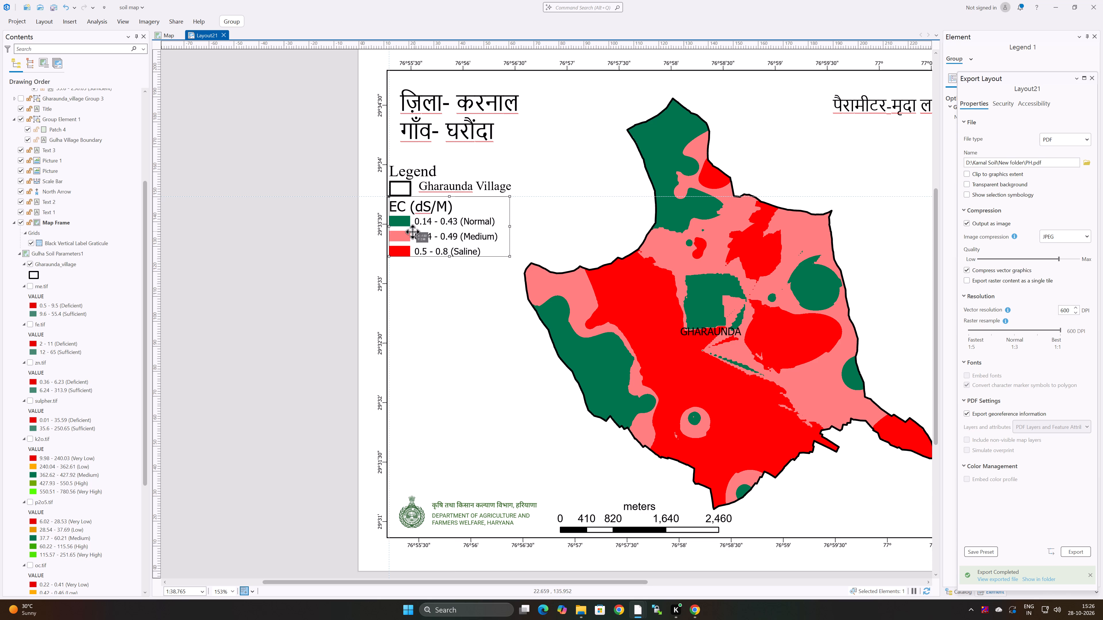
left_click_drag(412, 232, 413, 233)
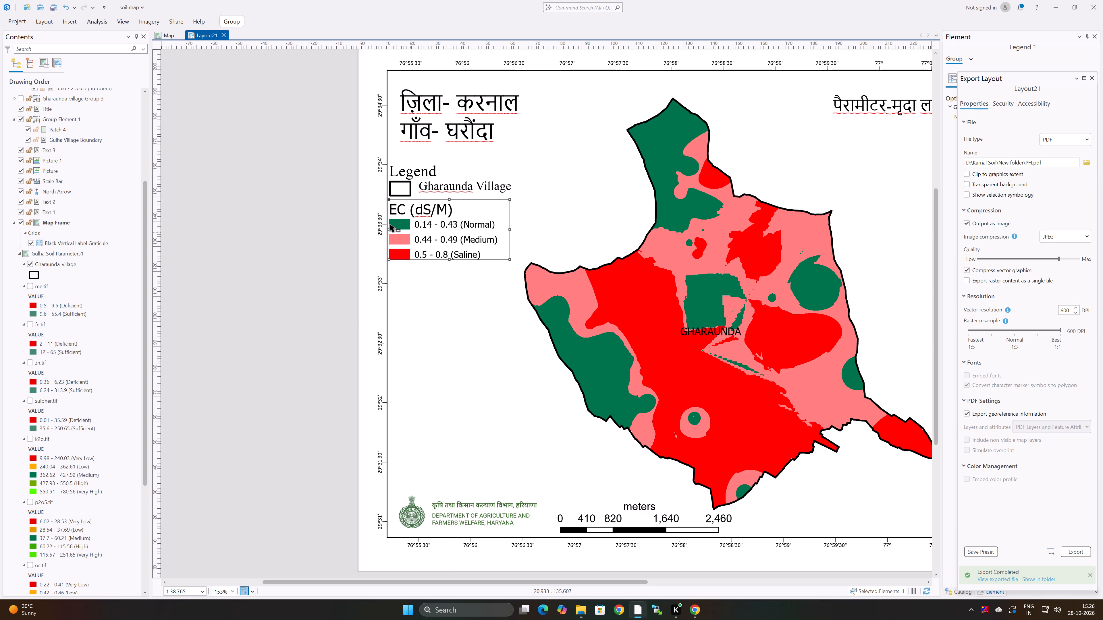
left_click(339, 200)
Nudge the Gharaunda Village legend entry slightly down, closer to the EC heading.
left_click(415, 187)
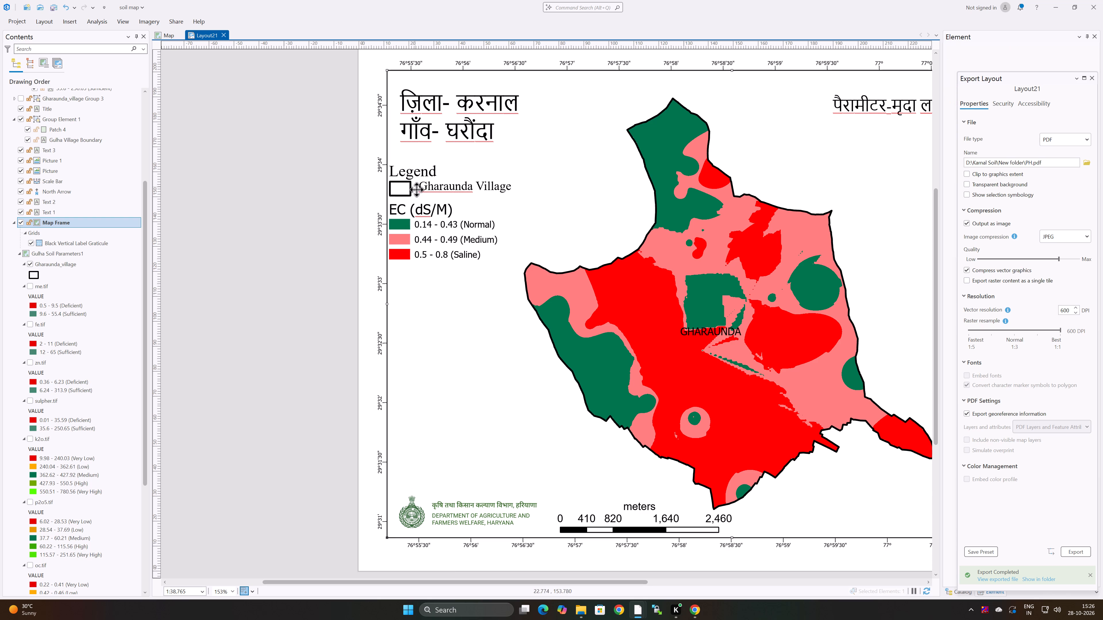
left_click(421, 189)
left_click(457, 190)
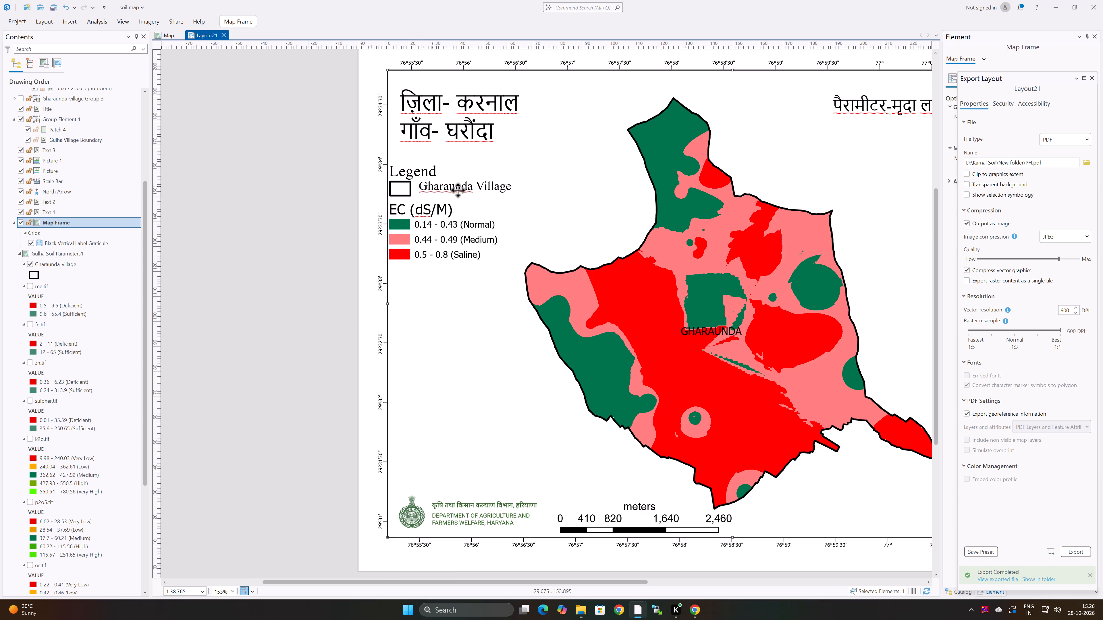
left_click_drag(439, 187, 439, 191)
left_click(298, 199)
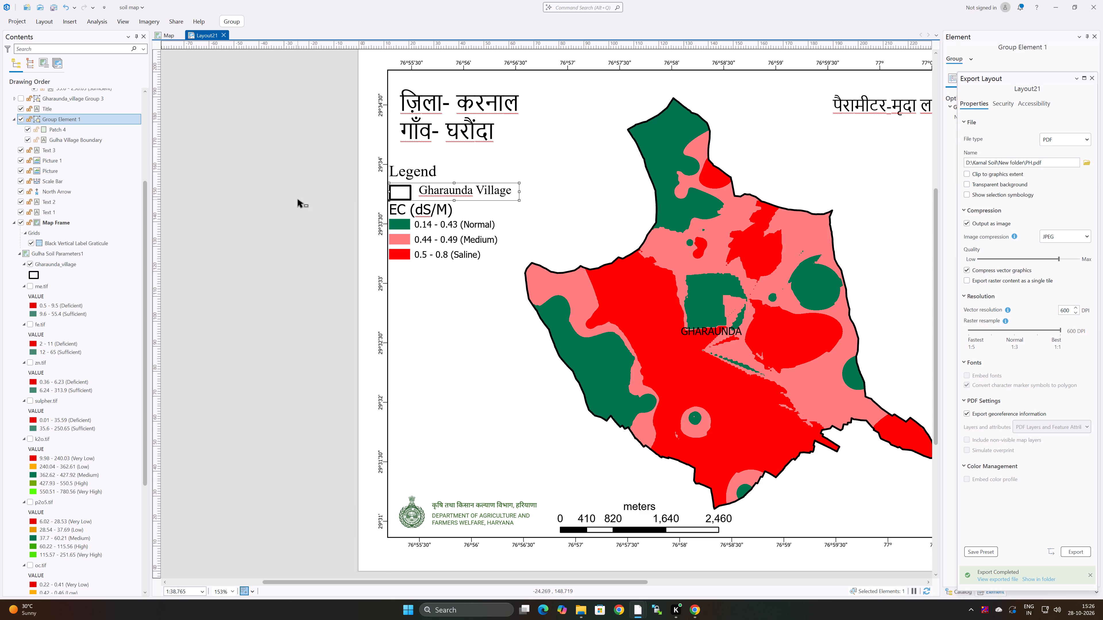
Correct the unit in the EC legend heading so it reads EC (dS/m).
scroll(468, 259, "down", 1)
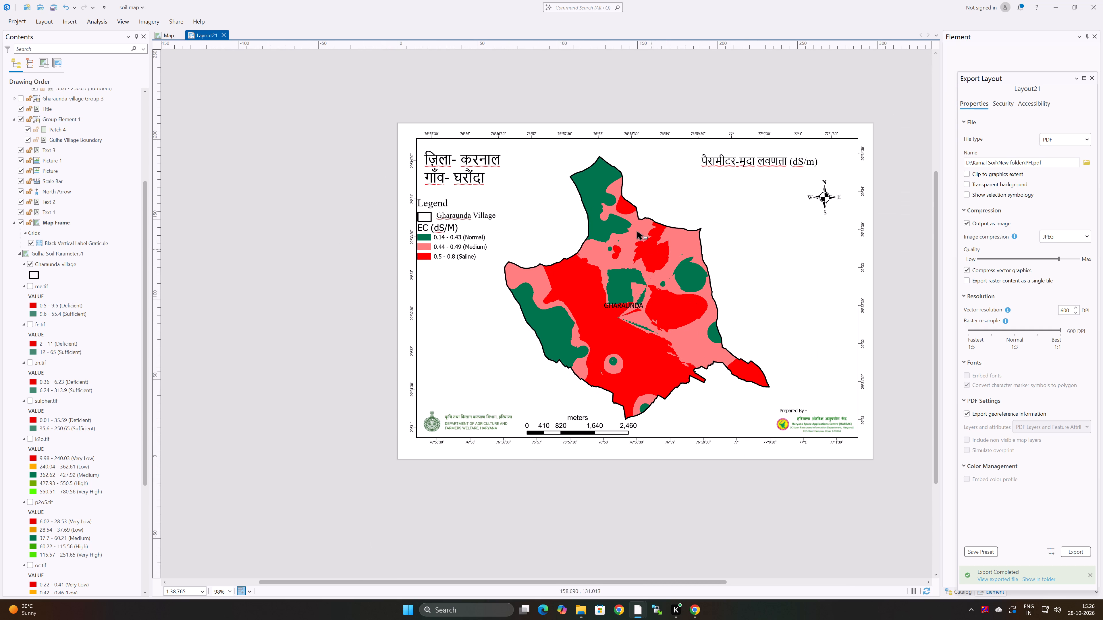
left_click(178, 20)
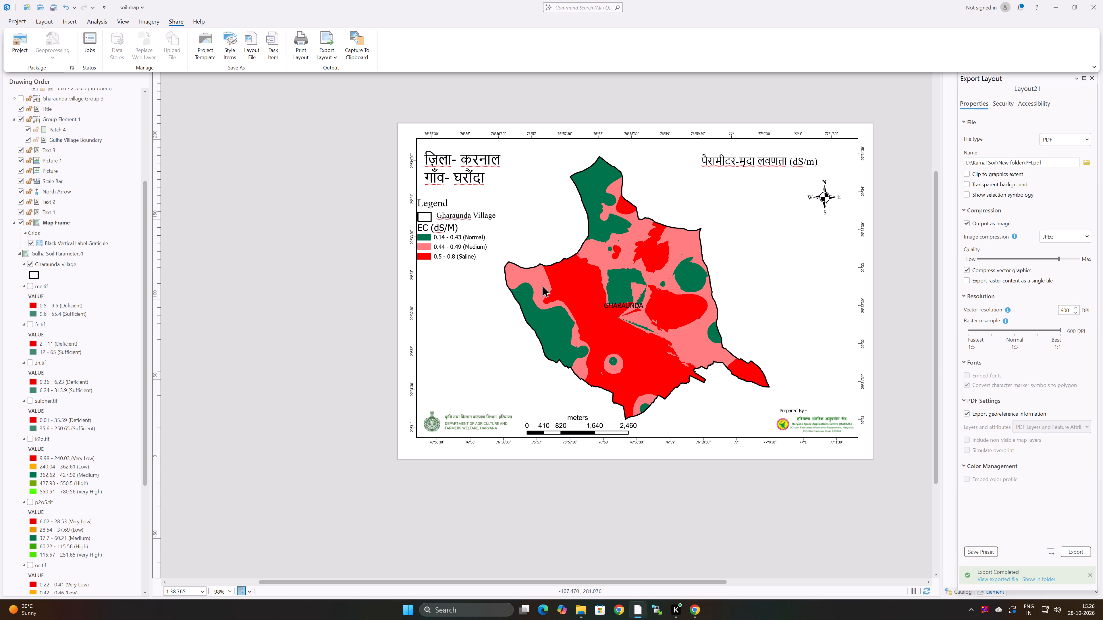
double_click(446, 227)
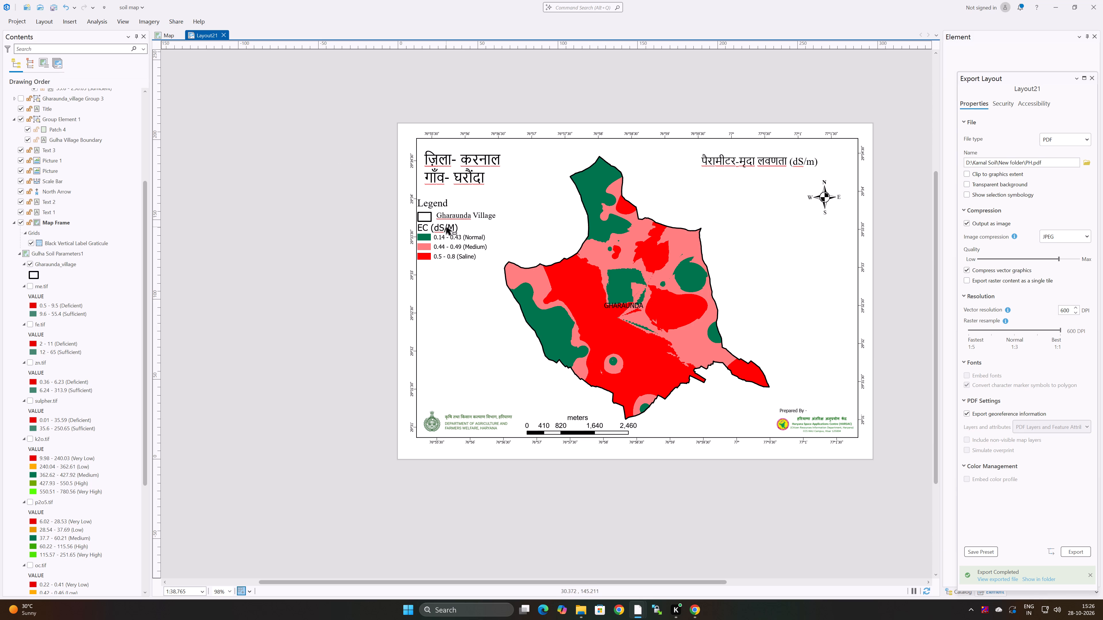
double_click(447, 228)
left_click(455, 228)
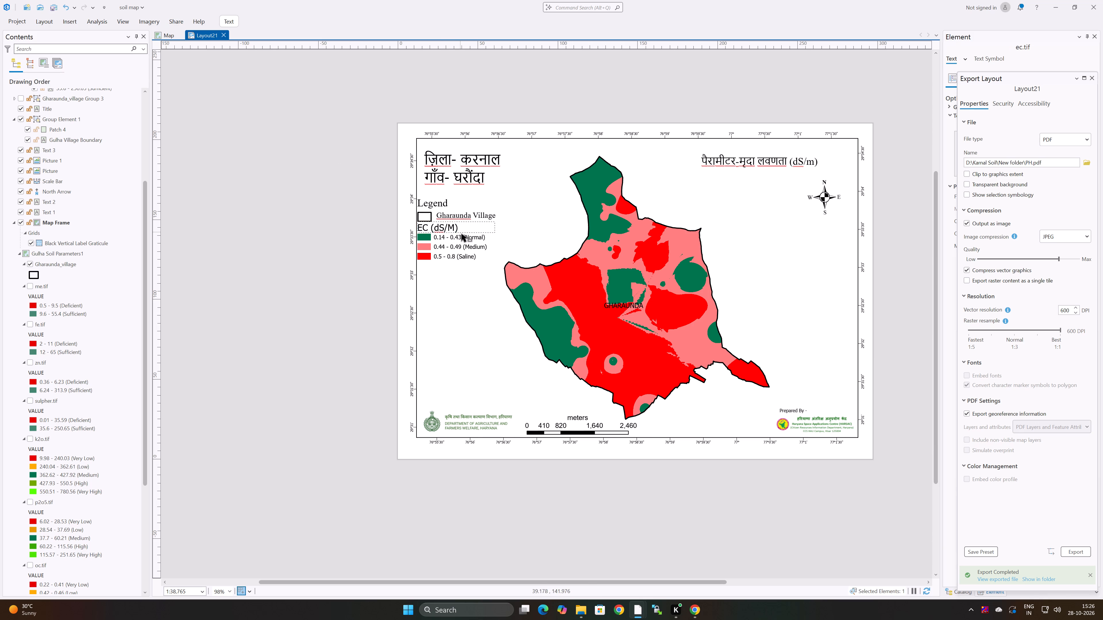
left_click(455, 230)
key("BackSpace")
key("m")
left_click(297, 208)
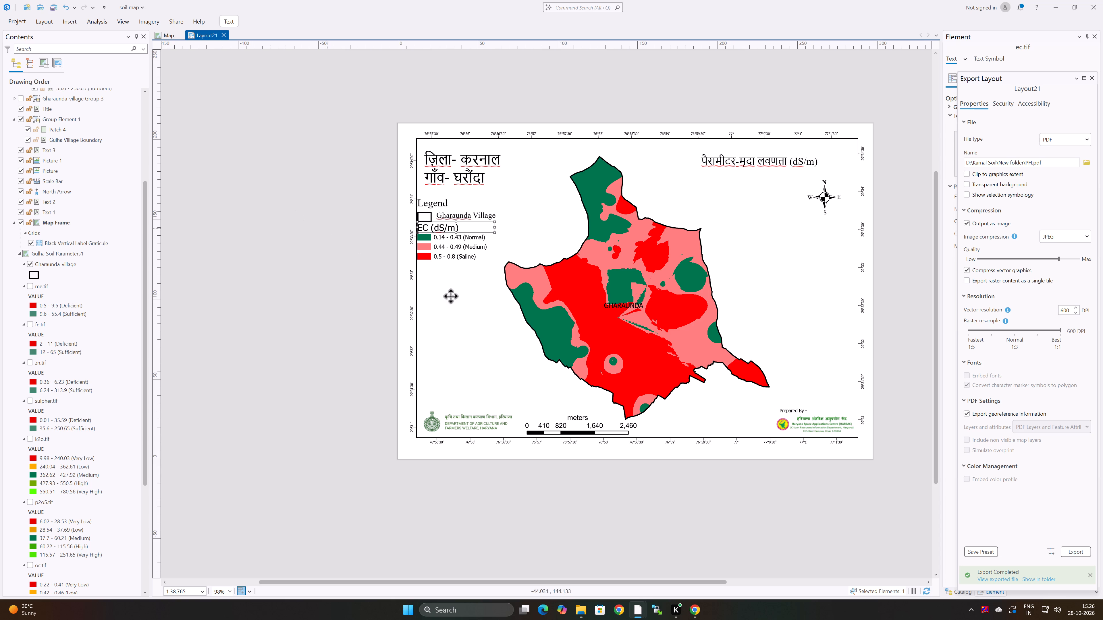
Deselect the EC heading and close the previous Export Layout settings and the Element pane.
left_click(516, 93)
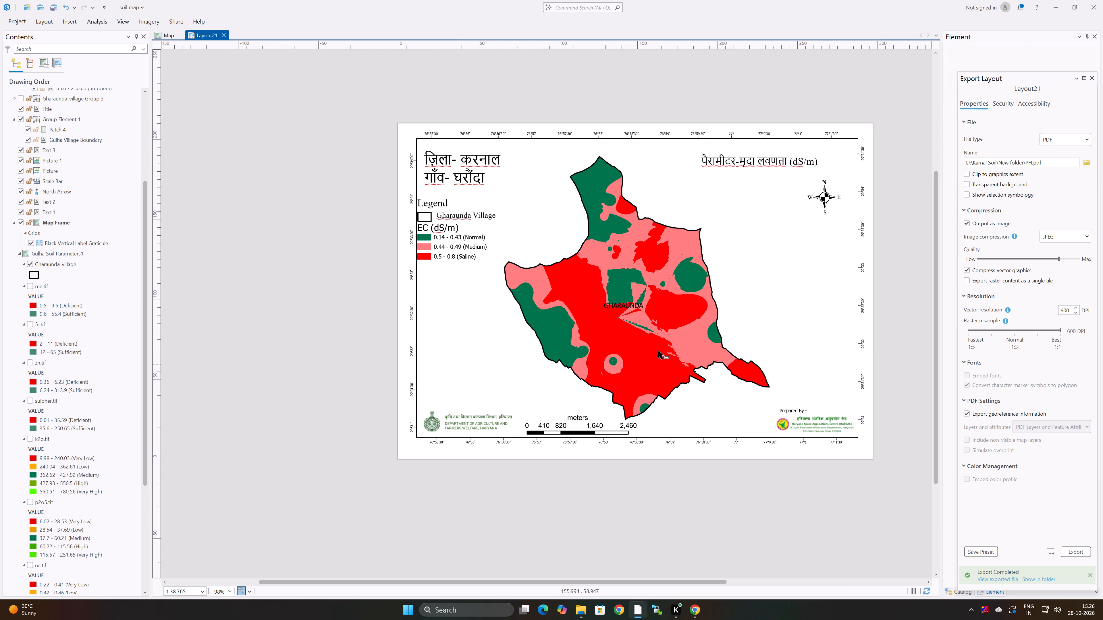
middle_click_drag(641, 262, 617, 301)
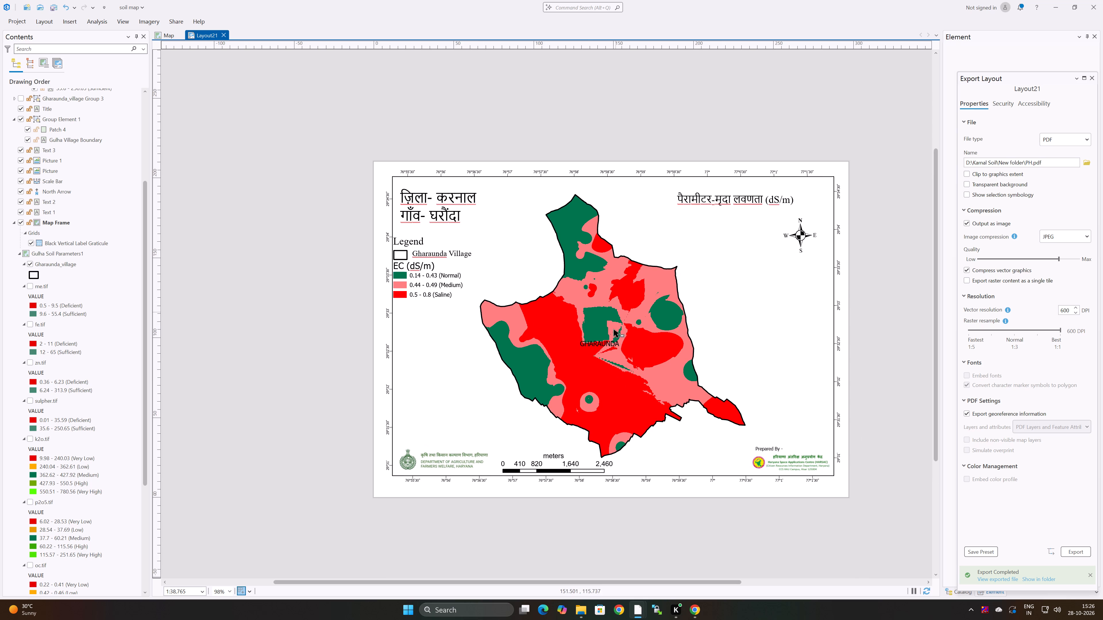
scroll(578, 315, "up", 1)
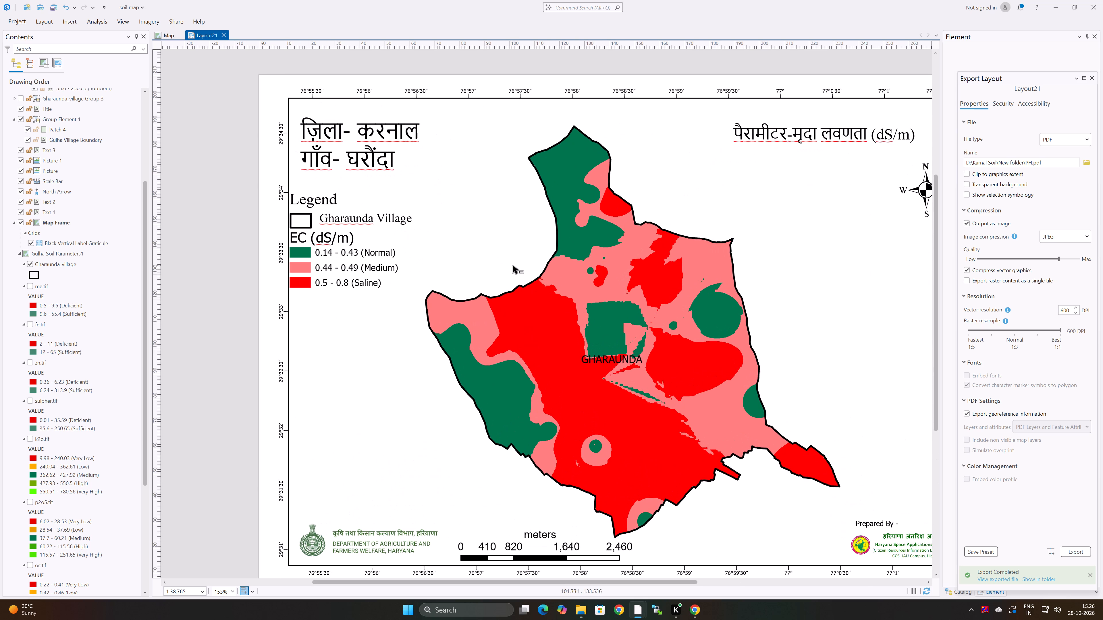
scroll(525, 265, "down", 1)
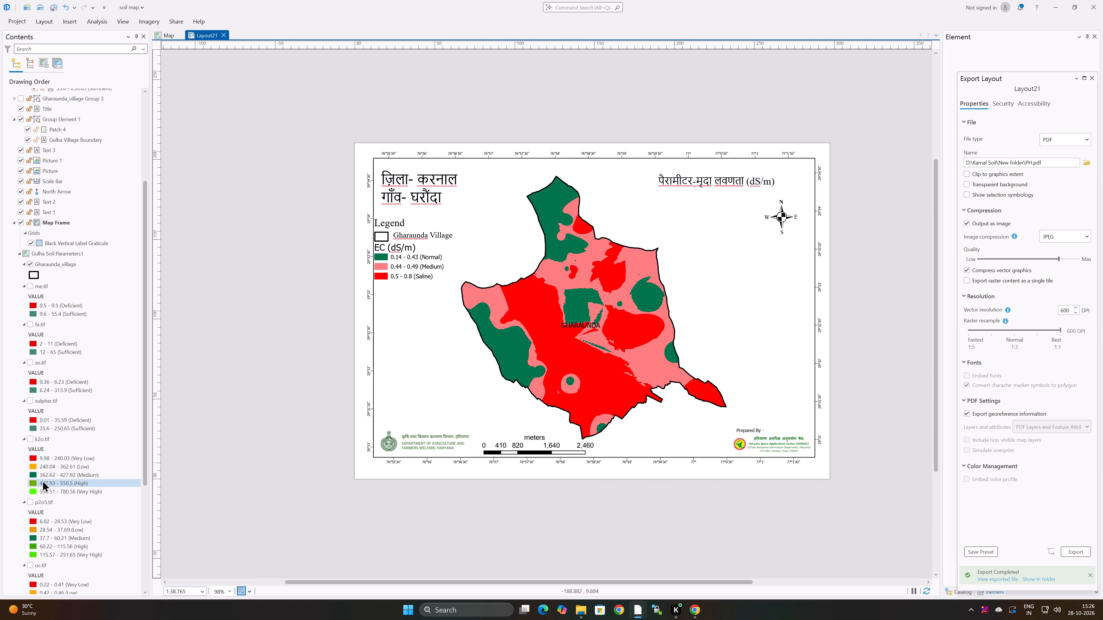
scroll(44, 478, "down", 12)
scroll(49, 538, "down", 7)
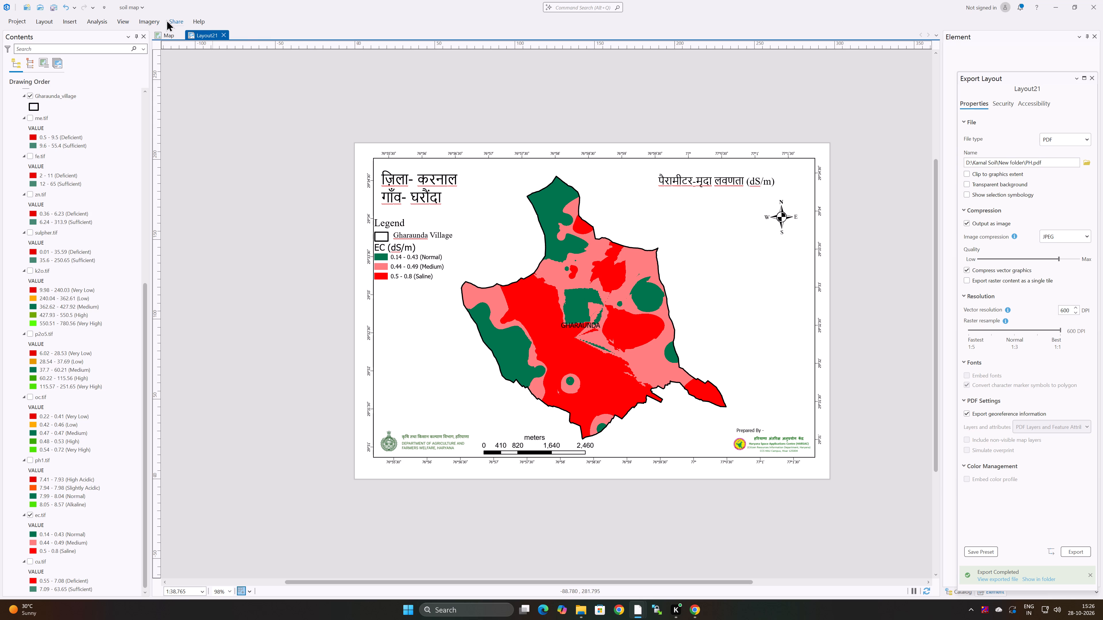
left_click(174, 21)
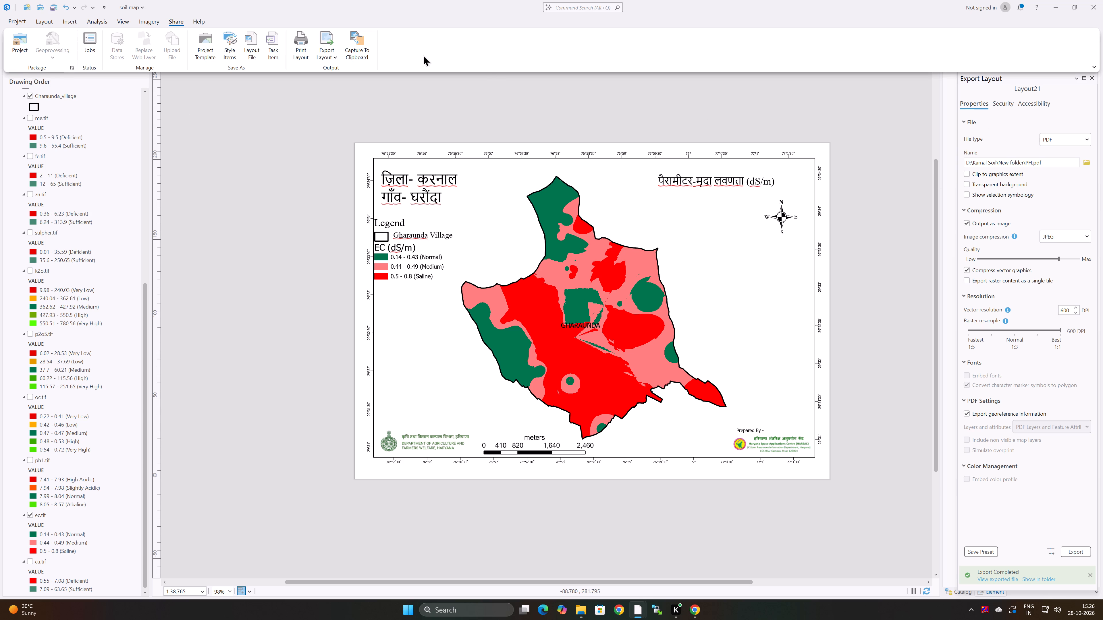
left_click(1089, 76)
left_click(1090, 77)
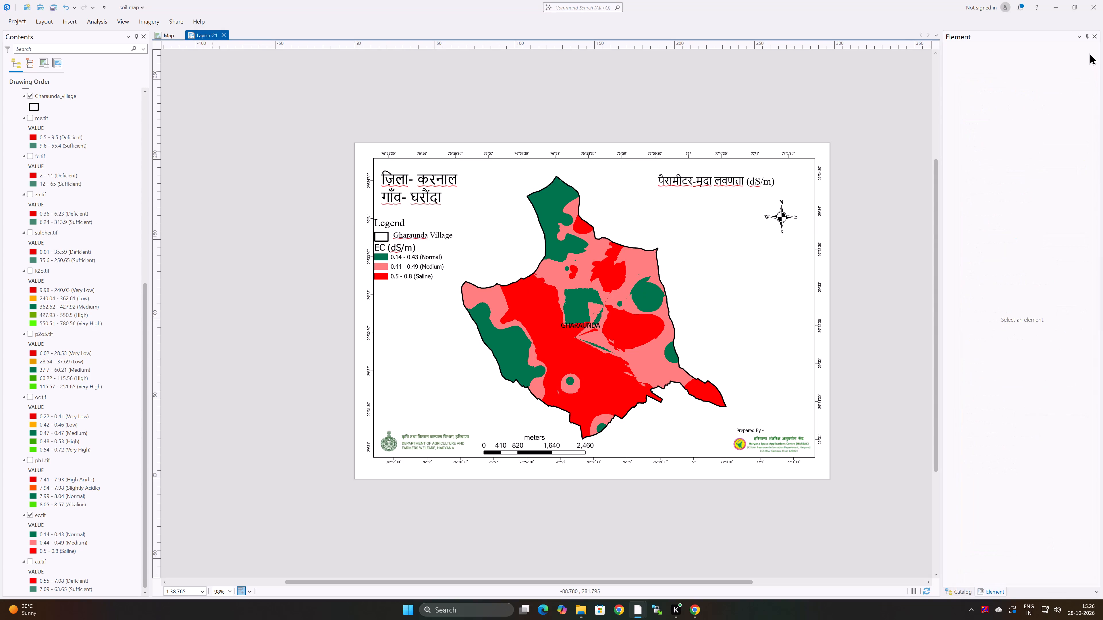
left_click(1094, 36)
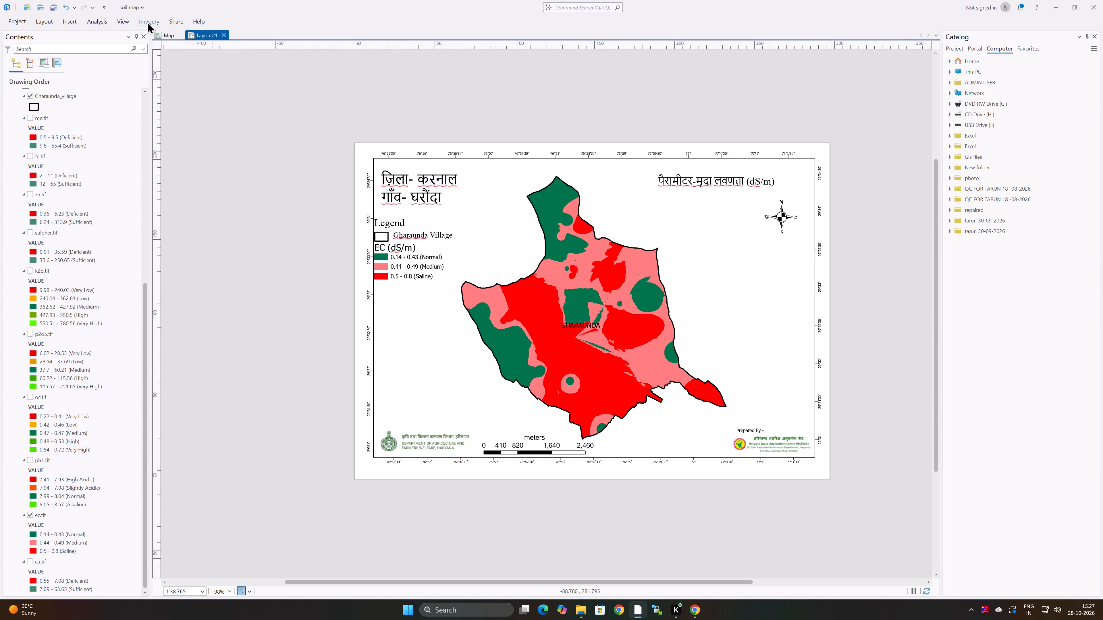
Start a new layout export with the Flattened PDF preset and set its vector resolution to 600 DPI.
left_click(180, 19)
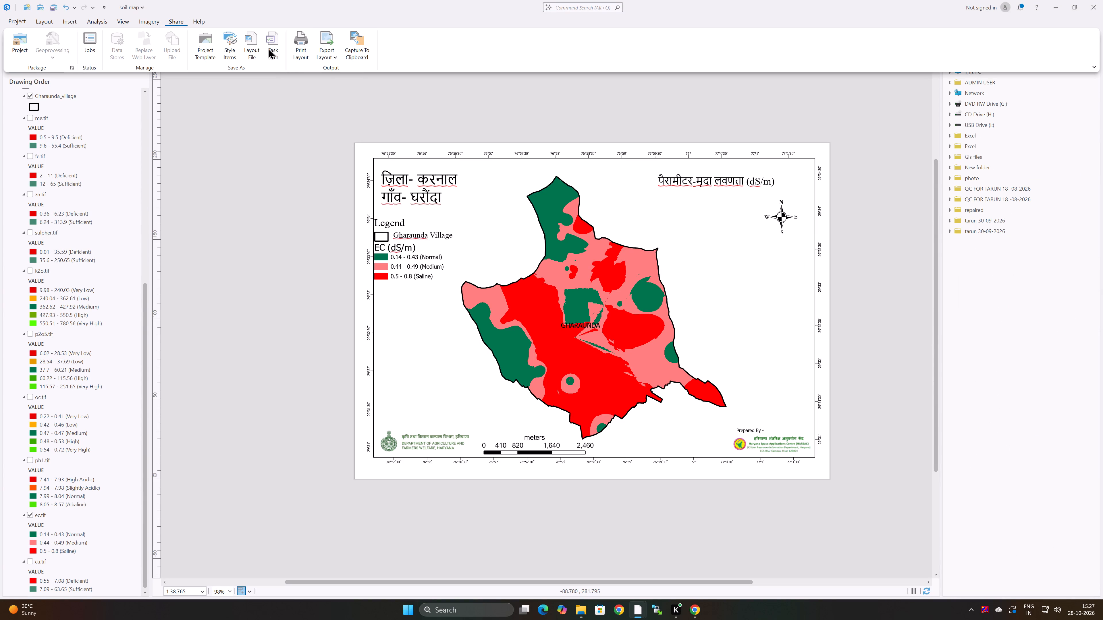
left_click(335, 57)
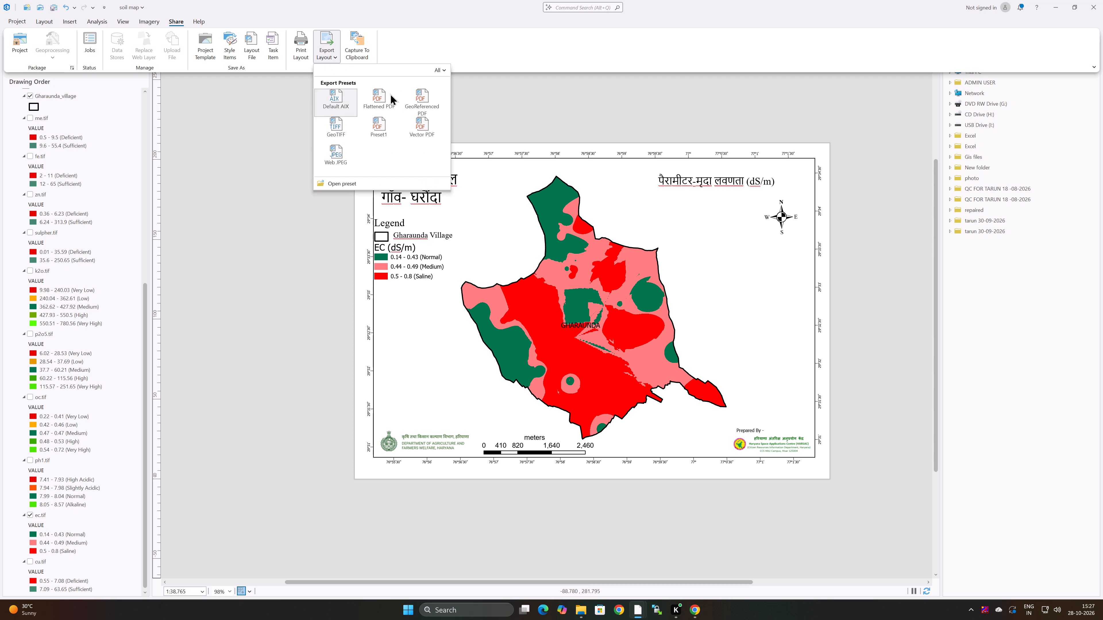
left_click(378, 98)
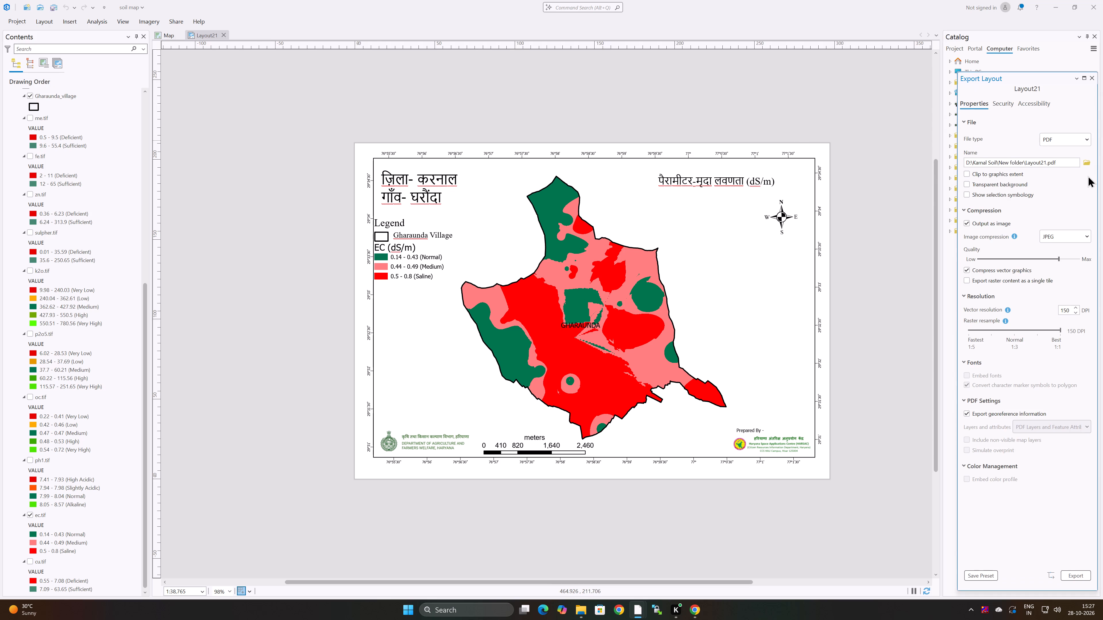
left_click_drag(1069, 311, 1038, 315)
type("600")
Name the export output file EC.pdf in the New folder directory of Karnal Soil.
left_click(1089, 162)
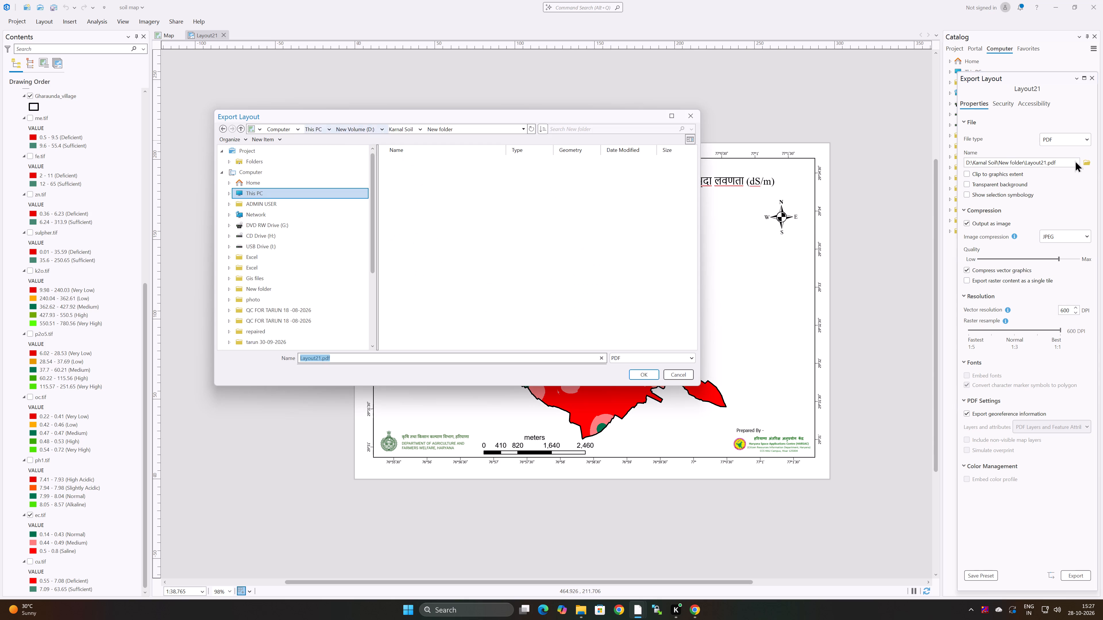
left_click(318, 360)
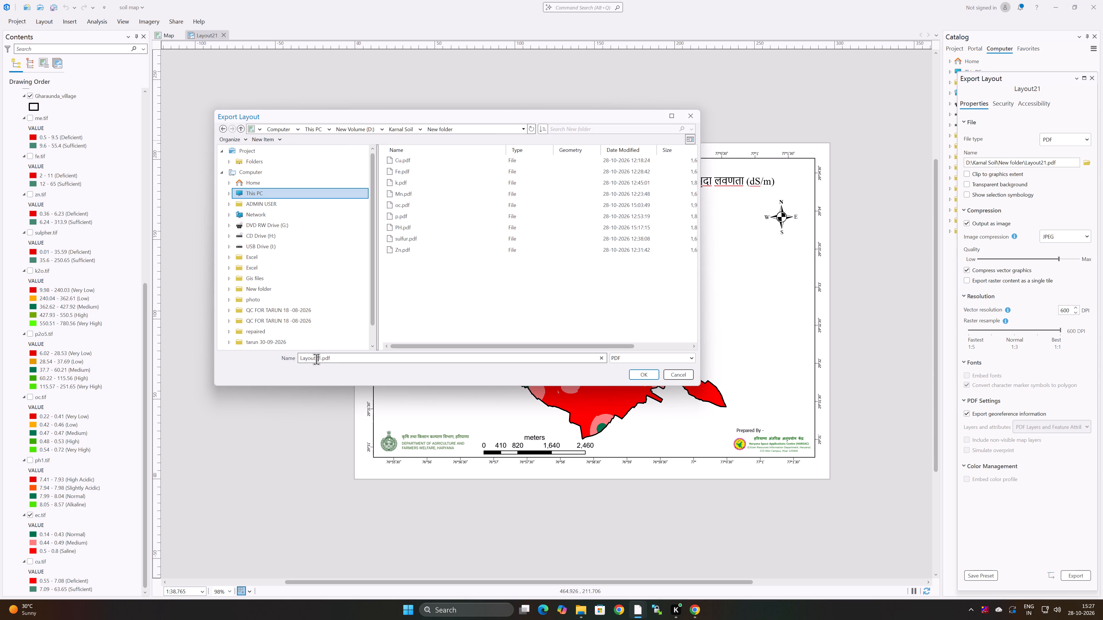
left_click(321, 359)
key("BackSpace")
key("BackSpace")
key("BackSpace")
key("BackSpace")
key("BackSpace")
key("BackSpace")
key("BackSpace")
key("BackSpace")
key("BackSpace")
key("BackSpace")
key("BackSpace")
key("BackSpace")
key("BackSpace")
key("BackSpace")
key("BackSpace")
key("c")
key("BackSpace")
type("EC")
key("Return")
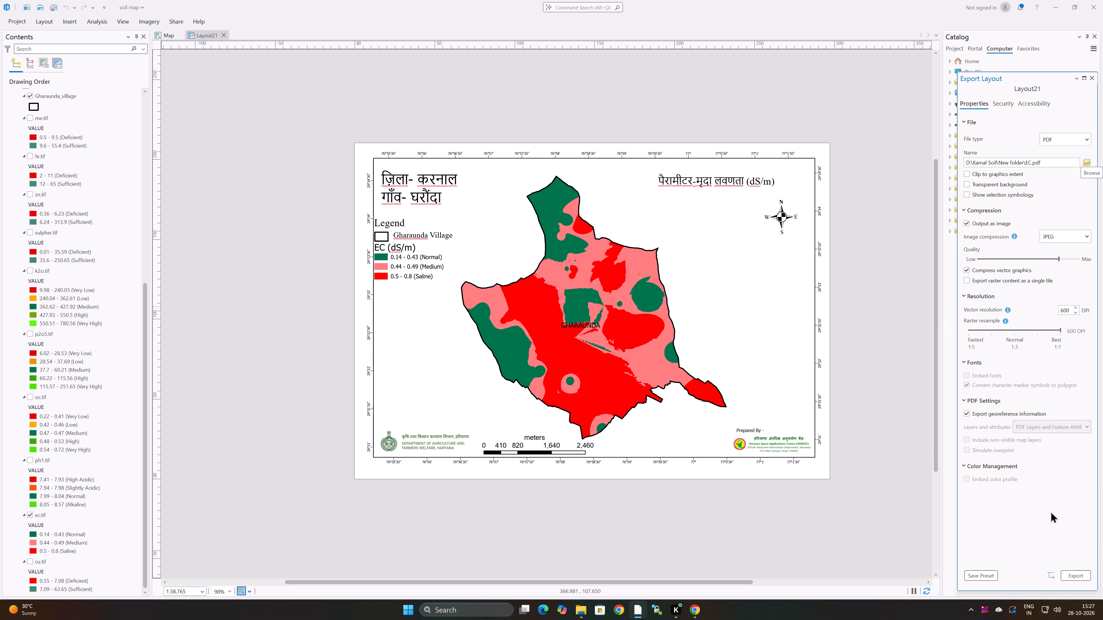
Export the EC layout to PDF and close the export settings.
left_click(1077, 573)
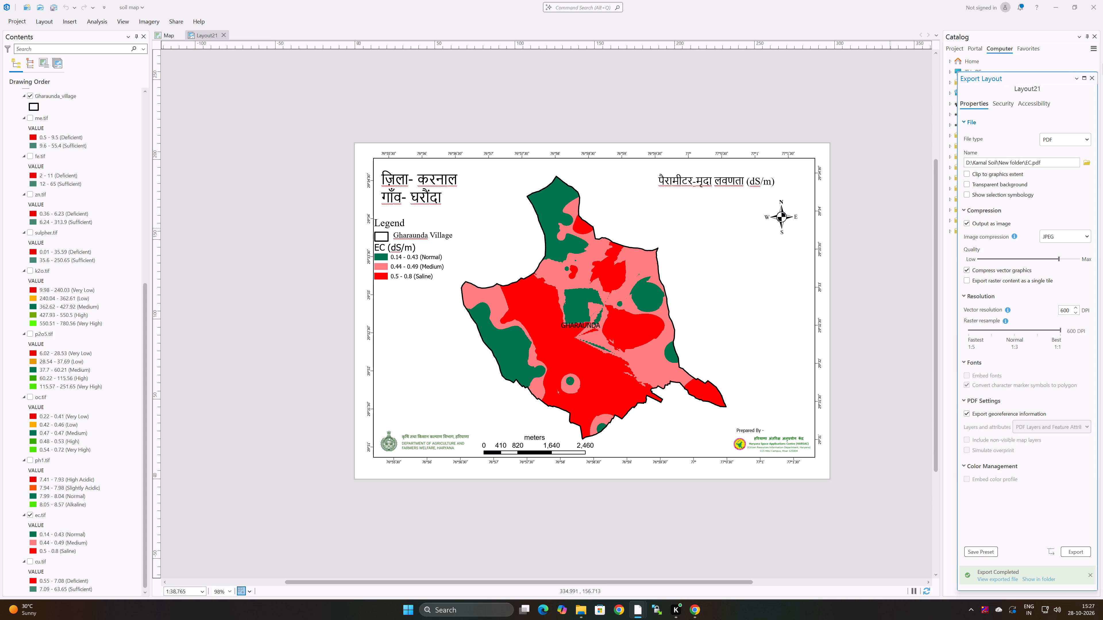
left_click(1092, 79)
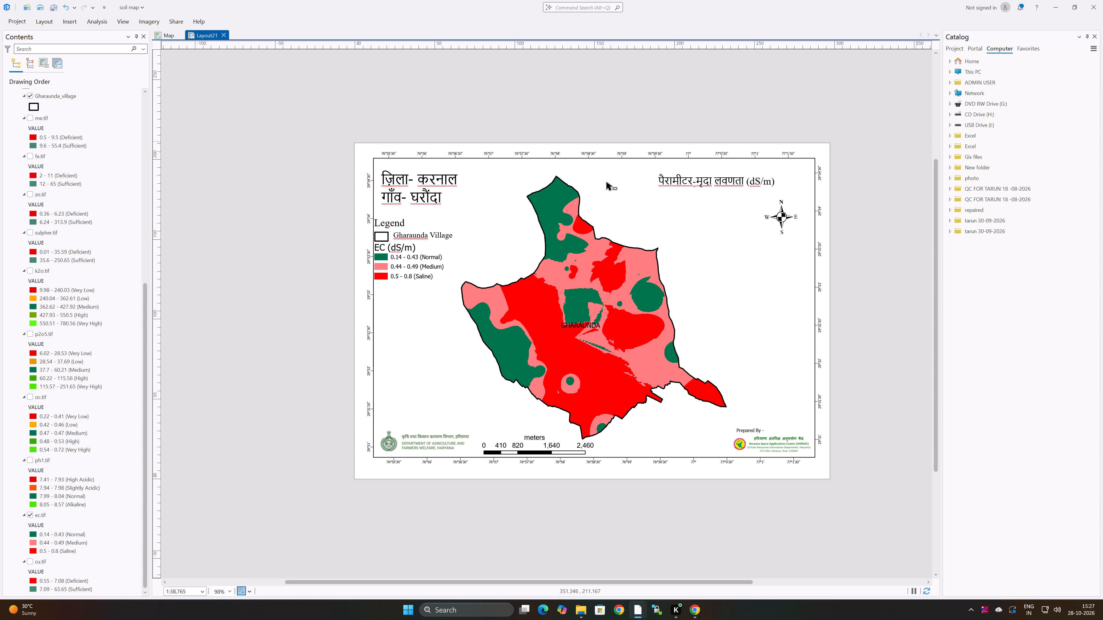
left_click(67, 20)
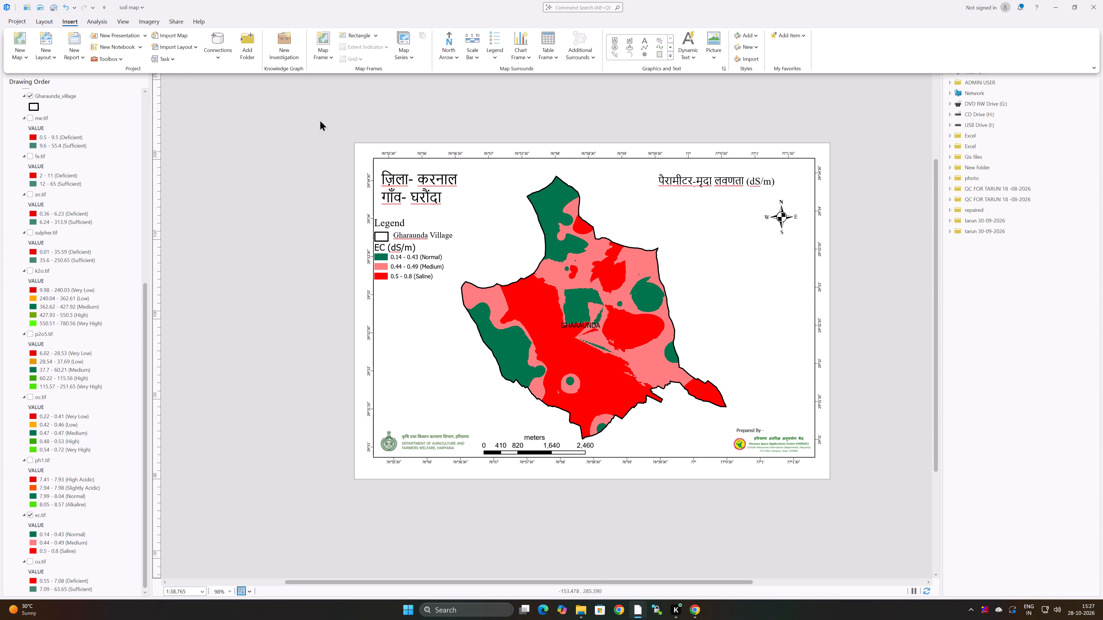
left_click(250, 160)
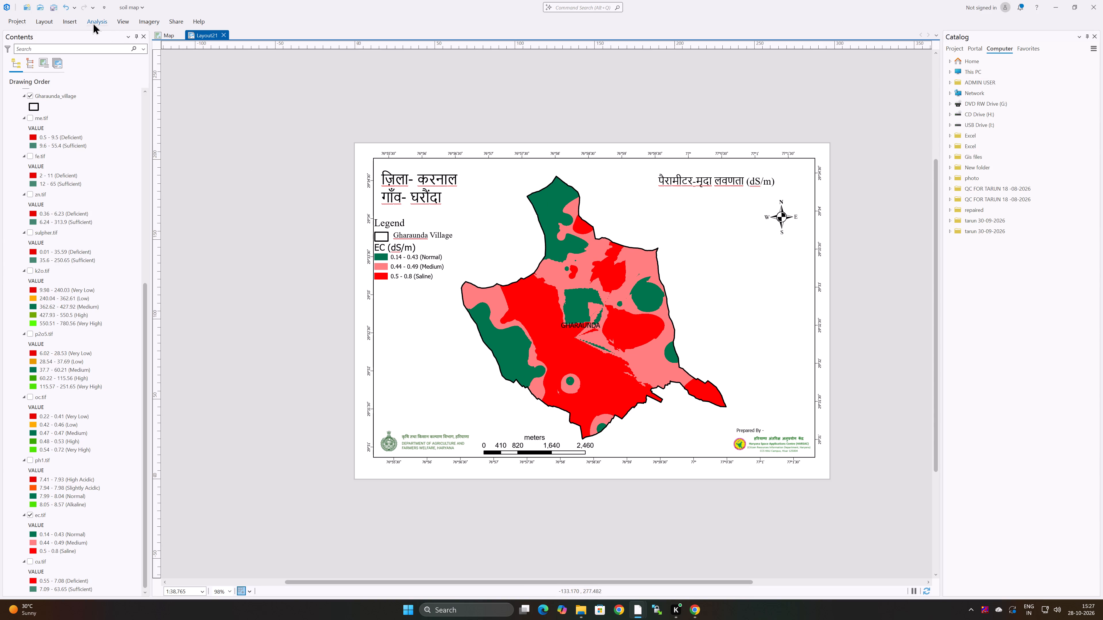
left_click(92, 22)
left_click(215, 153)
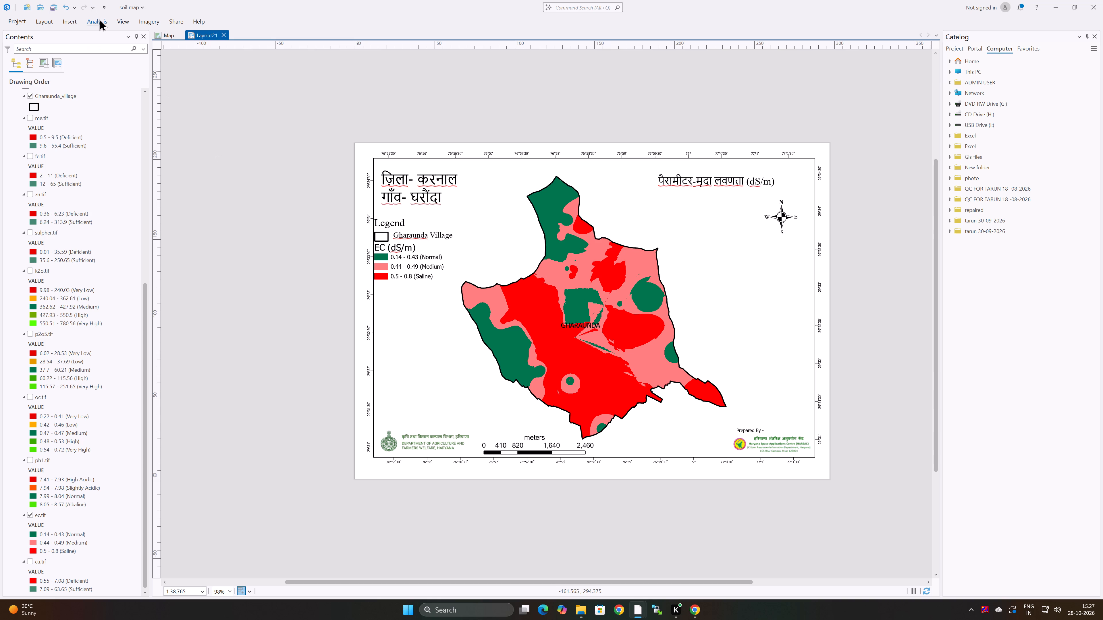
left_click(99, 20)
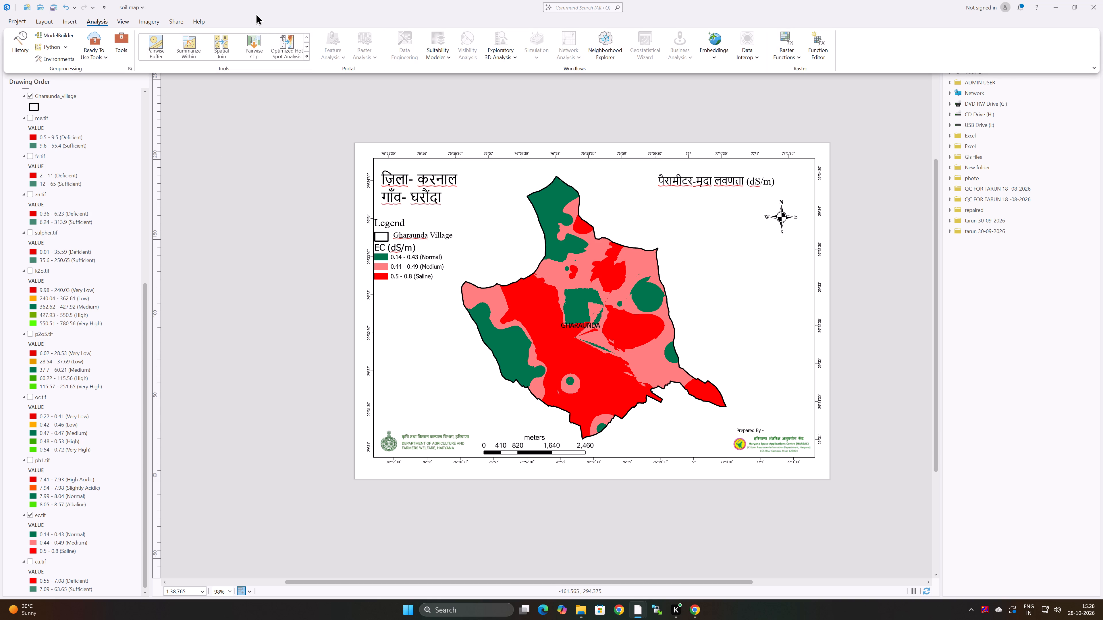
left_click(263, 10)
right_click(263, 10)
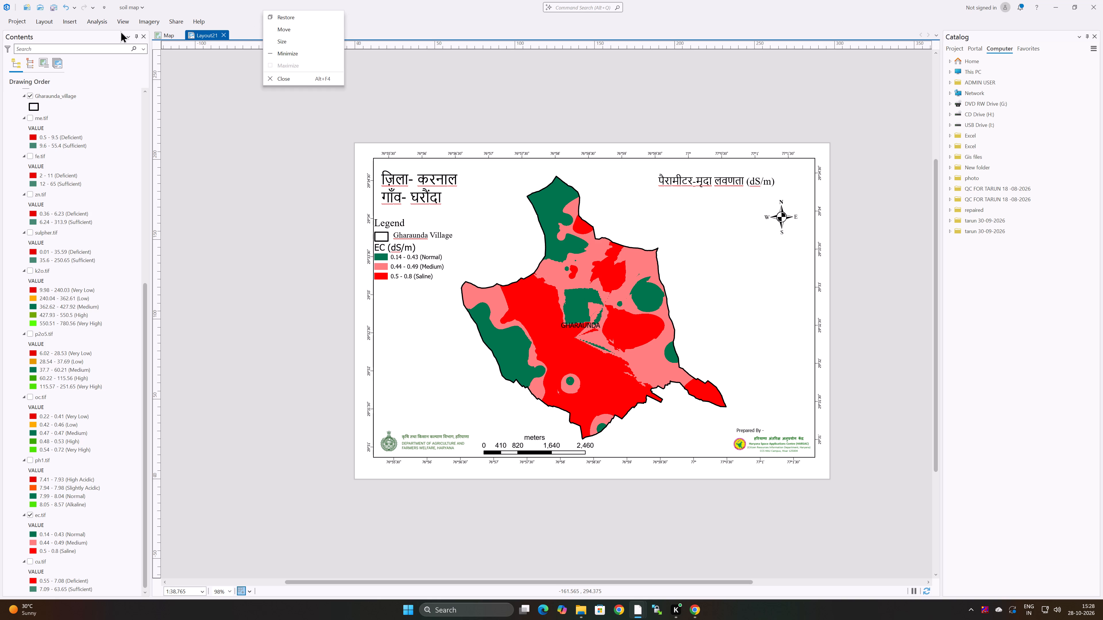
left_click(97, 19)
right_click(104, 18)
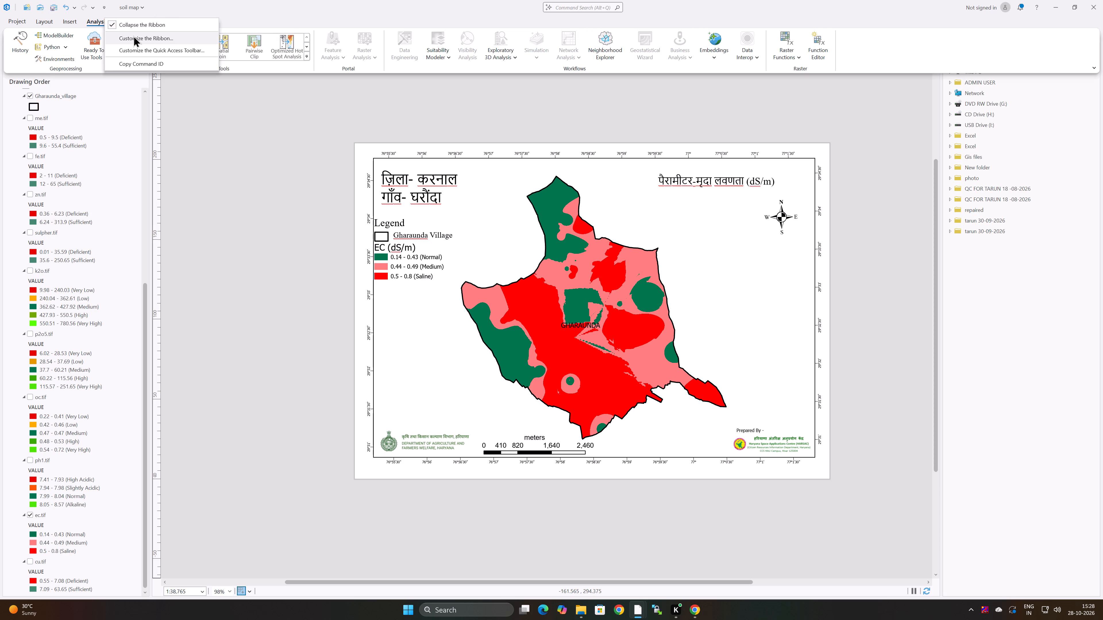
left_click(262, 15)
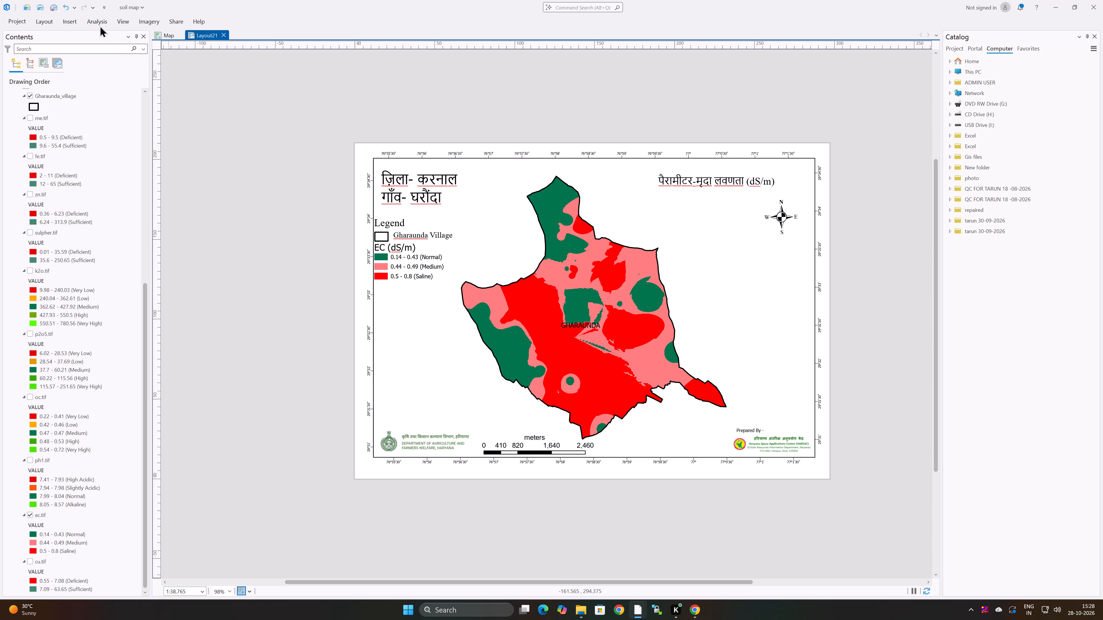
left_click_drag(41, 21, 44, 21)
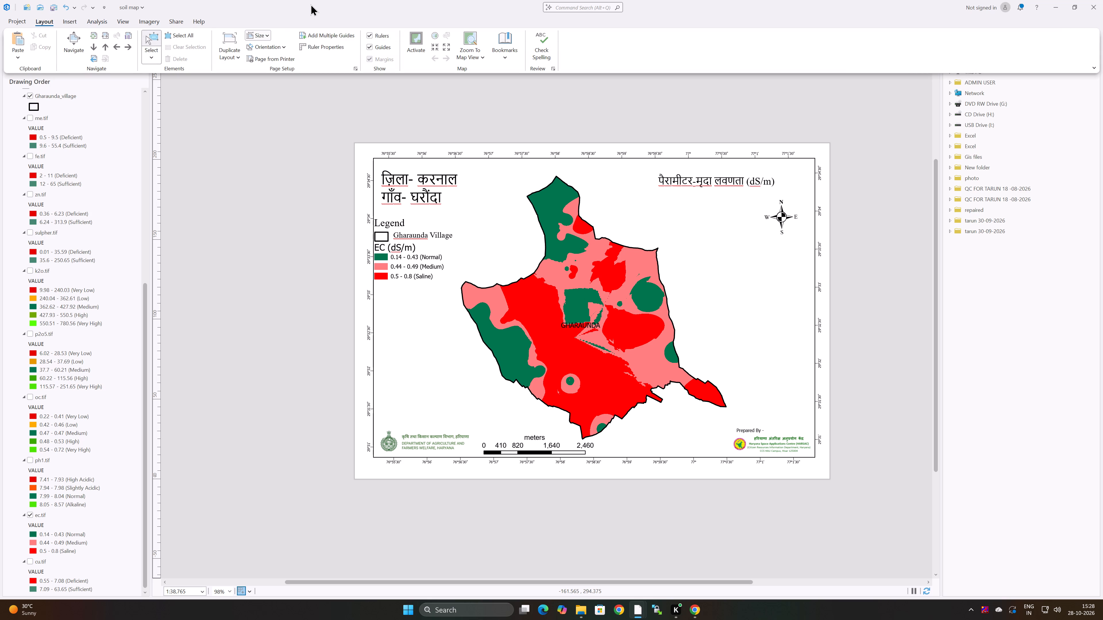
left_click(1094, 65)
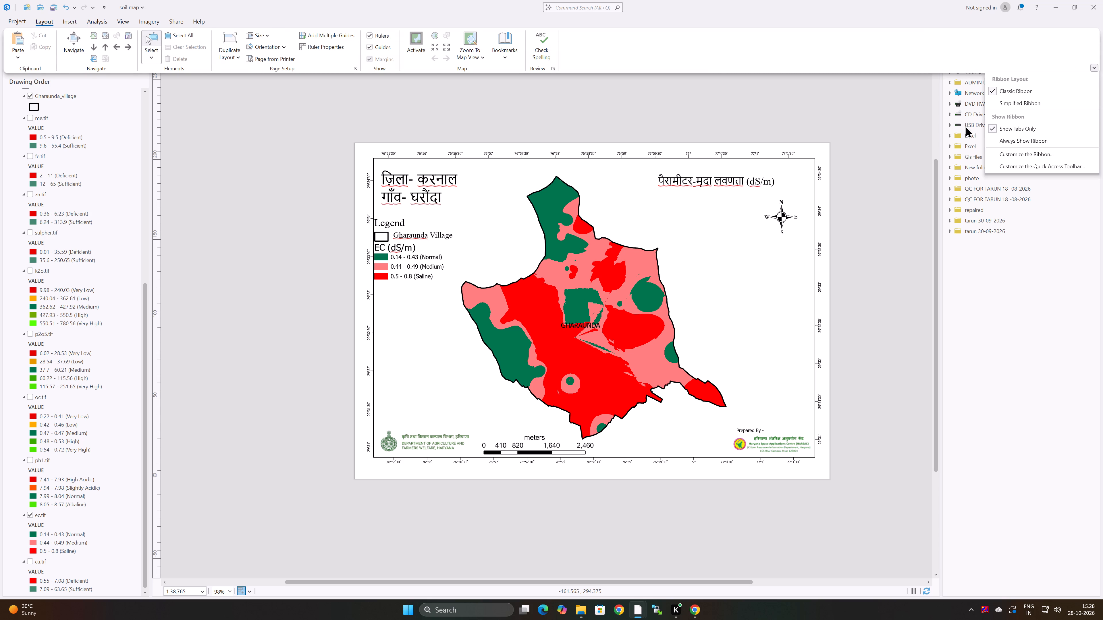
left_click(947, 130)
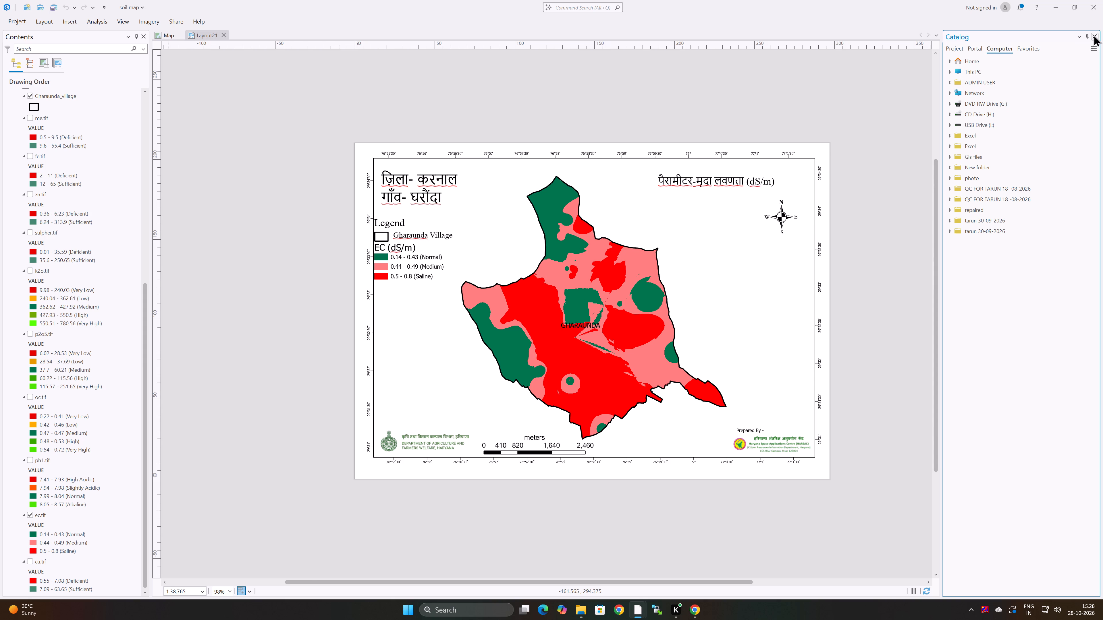
Close the Catalog pane.
left_click(1094, 35)
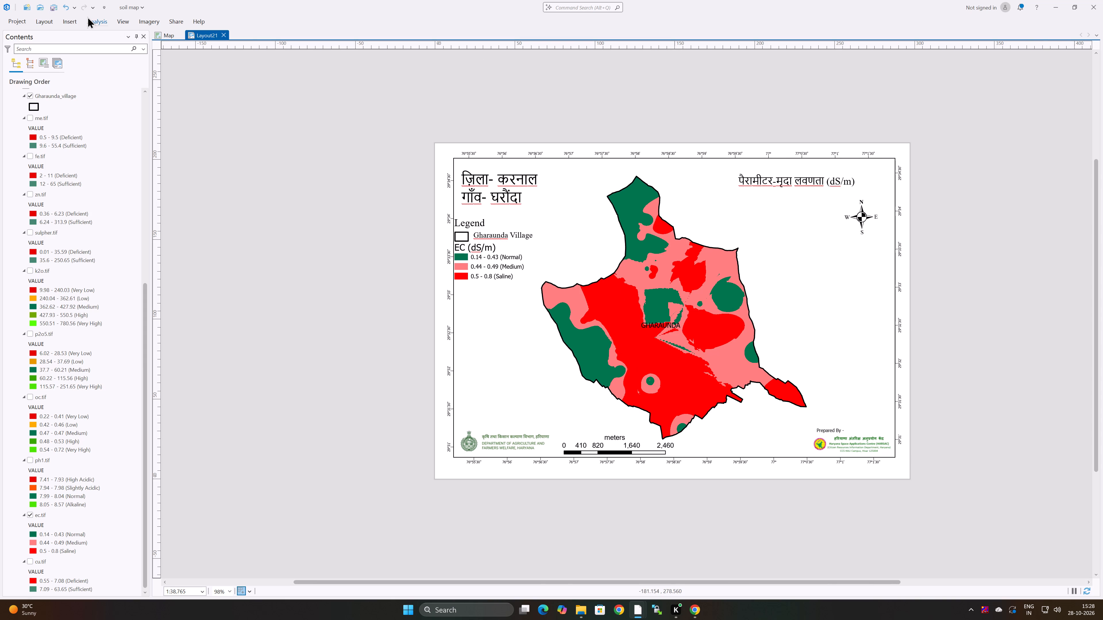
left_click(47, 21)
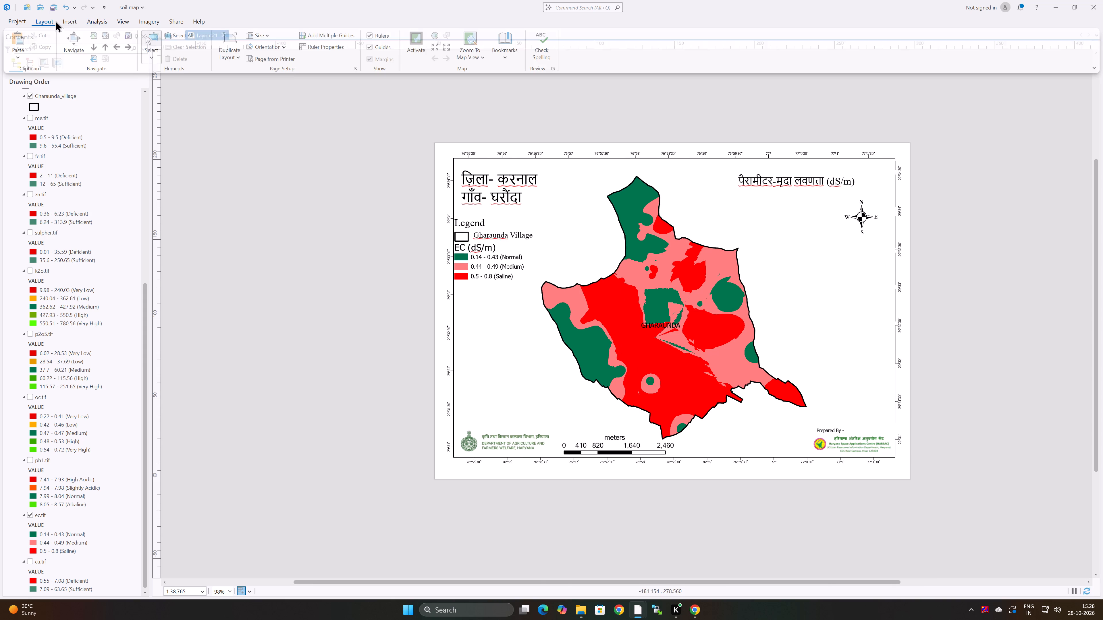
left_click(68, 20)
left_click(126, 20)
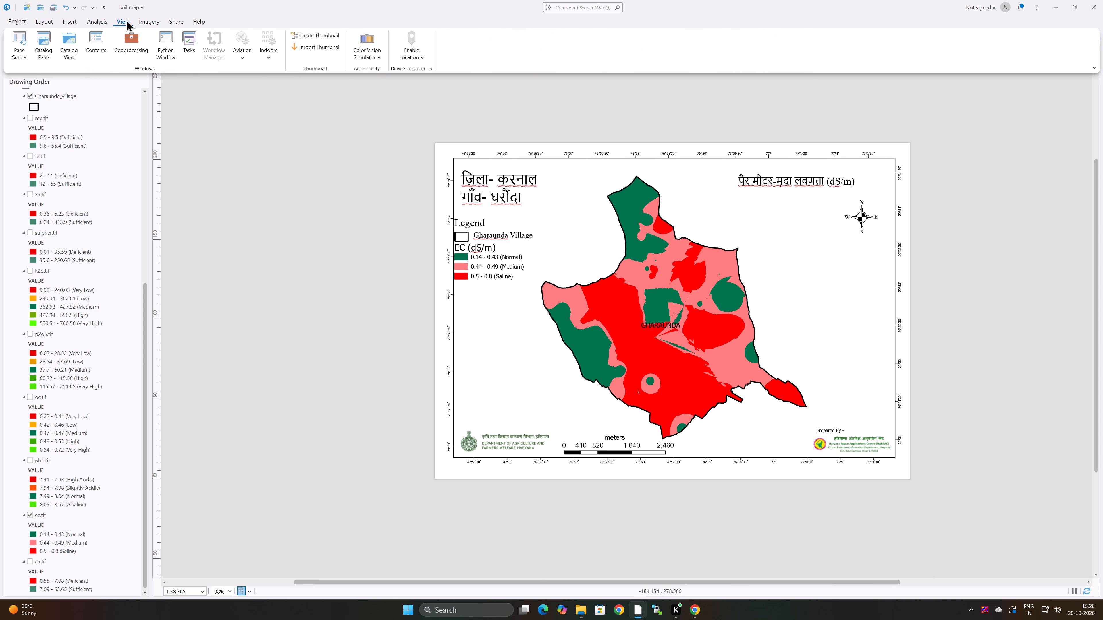
Open the Catalog pane beside the Layout21 view.
left_click(70, 44)
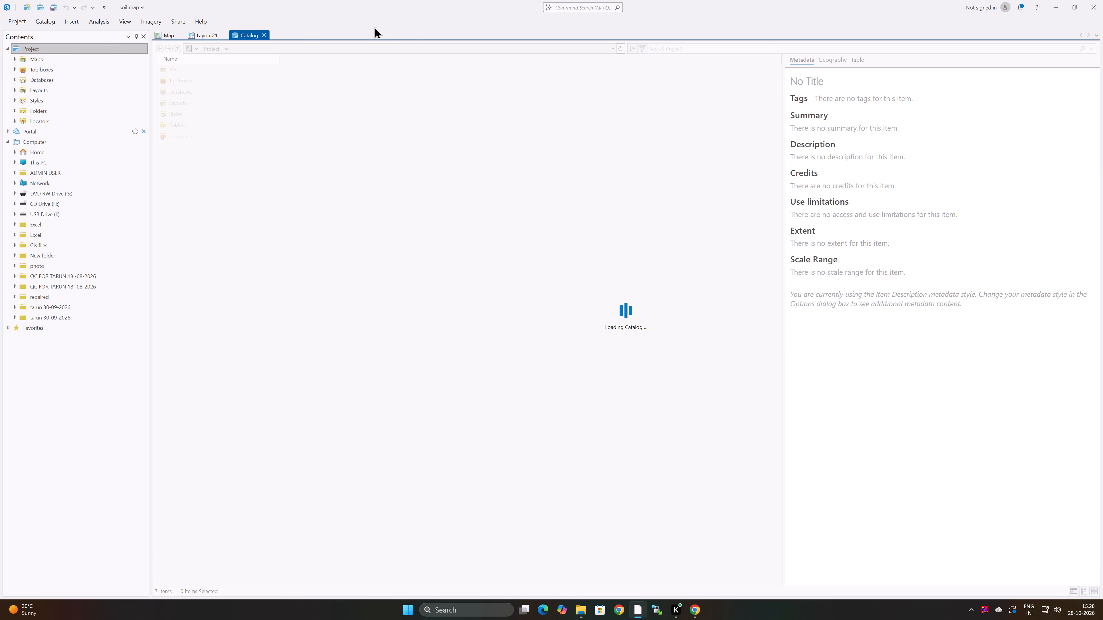
left_click(264, 32)
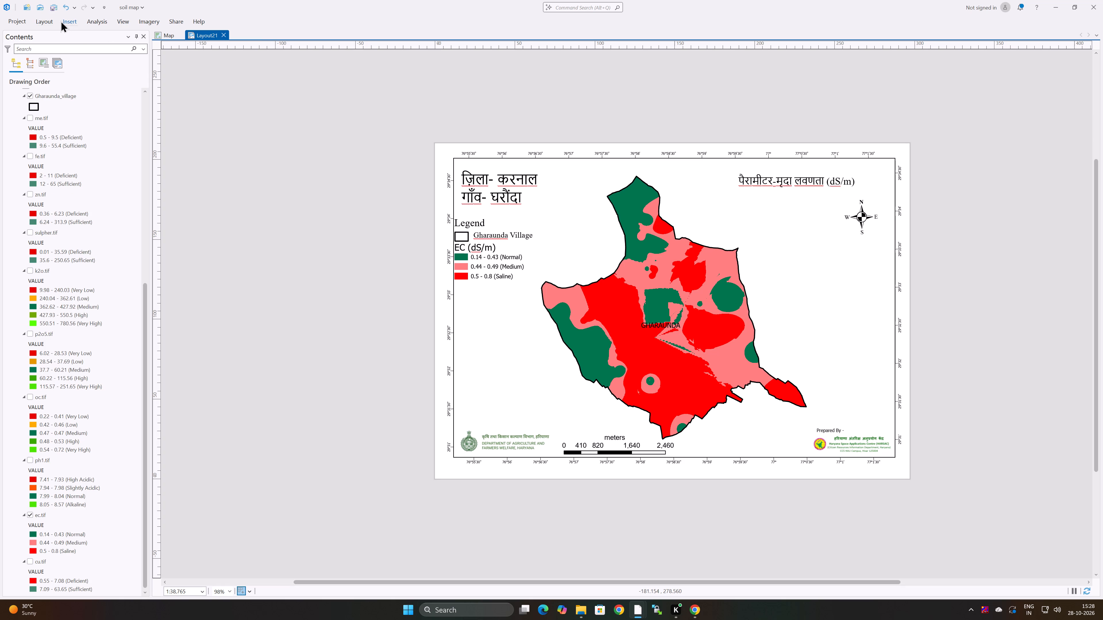
left_click(69, 21)
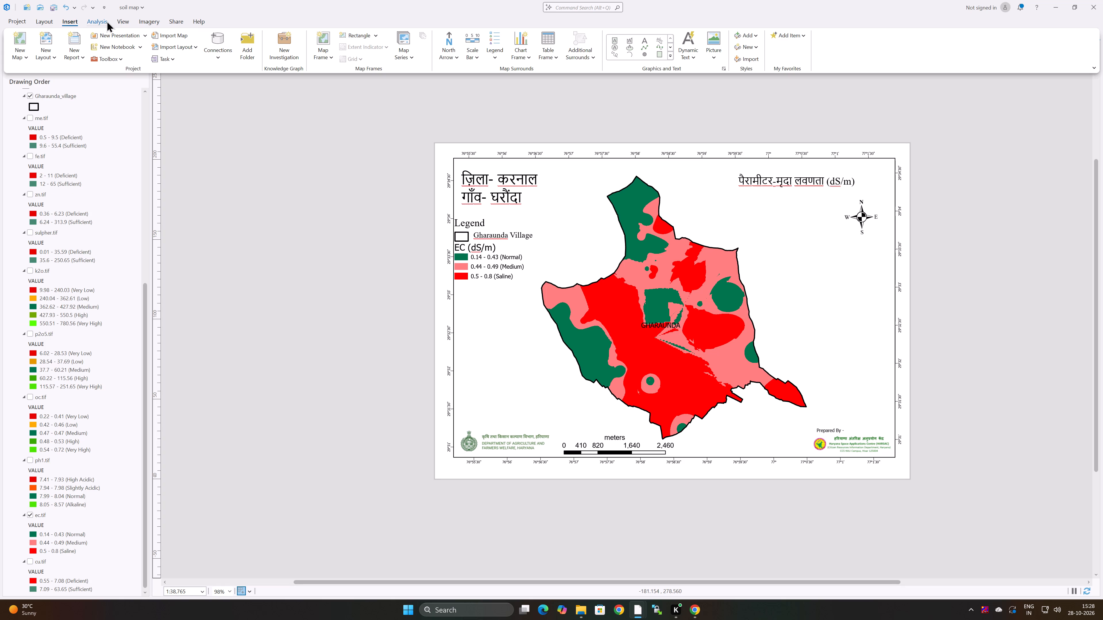
left_click(115, 20)
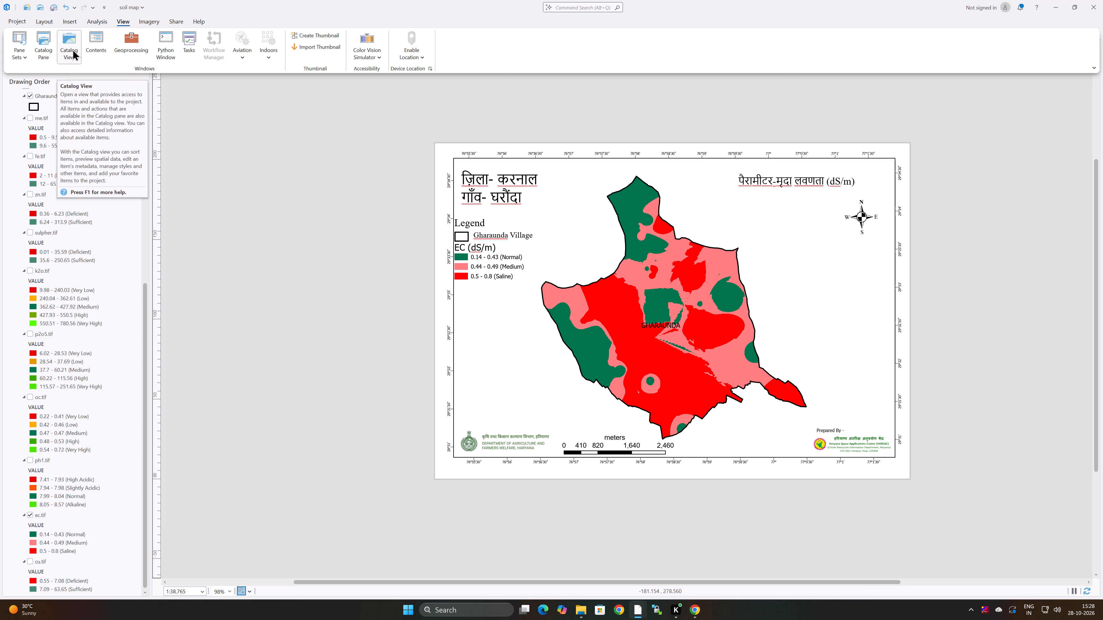
left_click(41, 45)
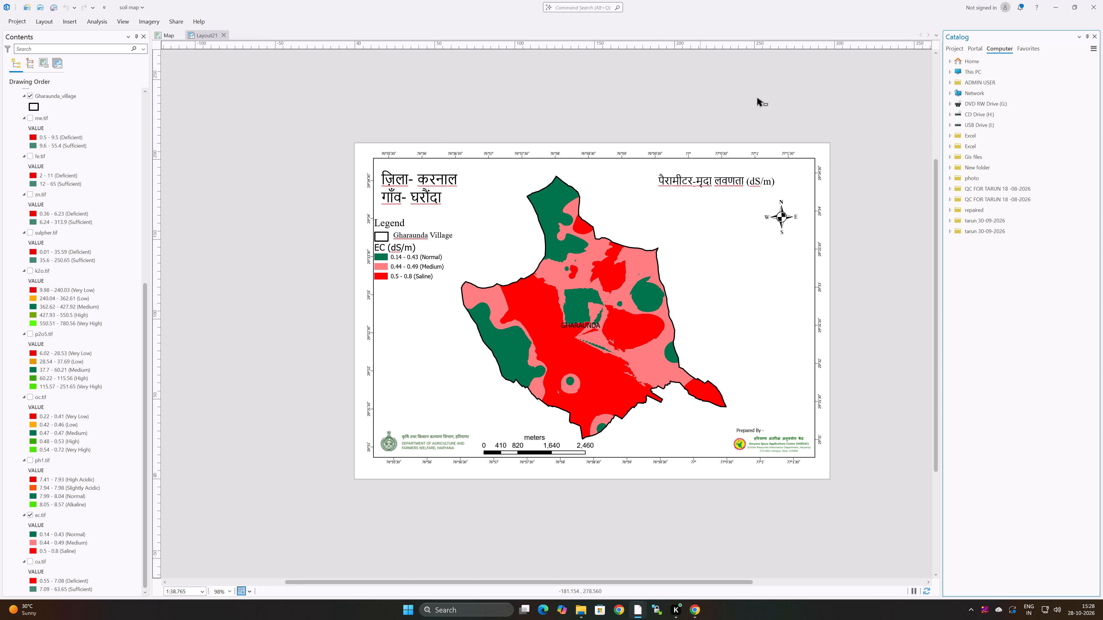
left_click(278, 92)
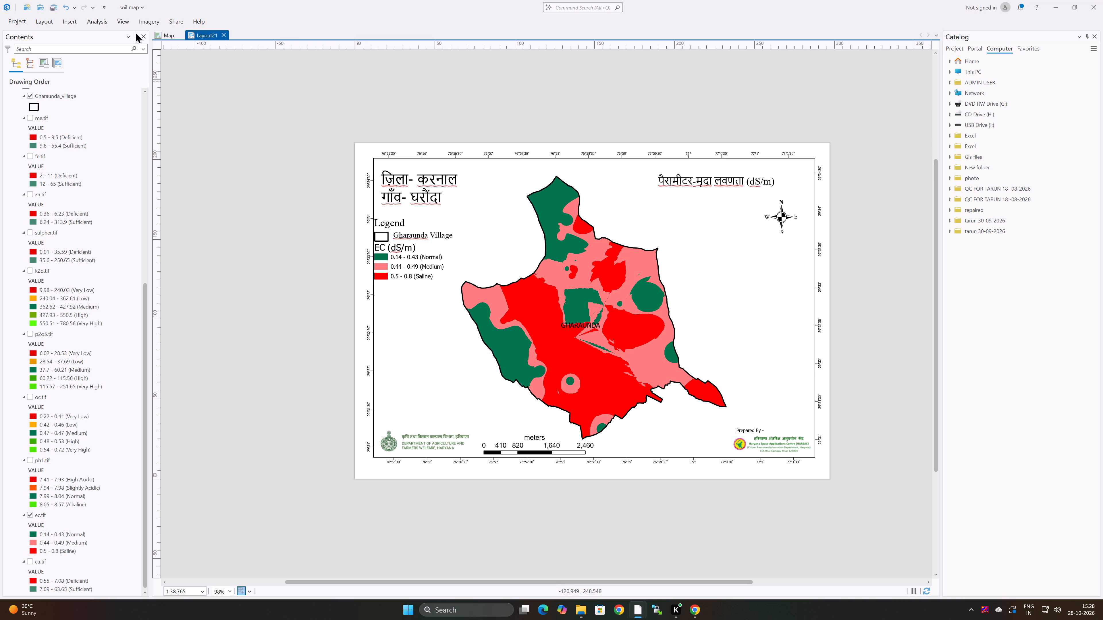
left_click(259, 12)
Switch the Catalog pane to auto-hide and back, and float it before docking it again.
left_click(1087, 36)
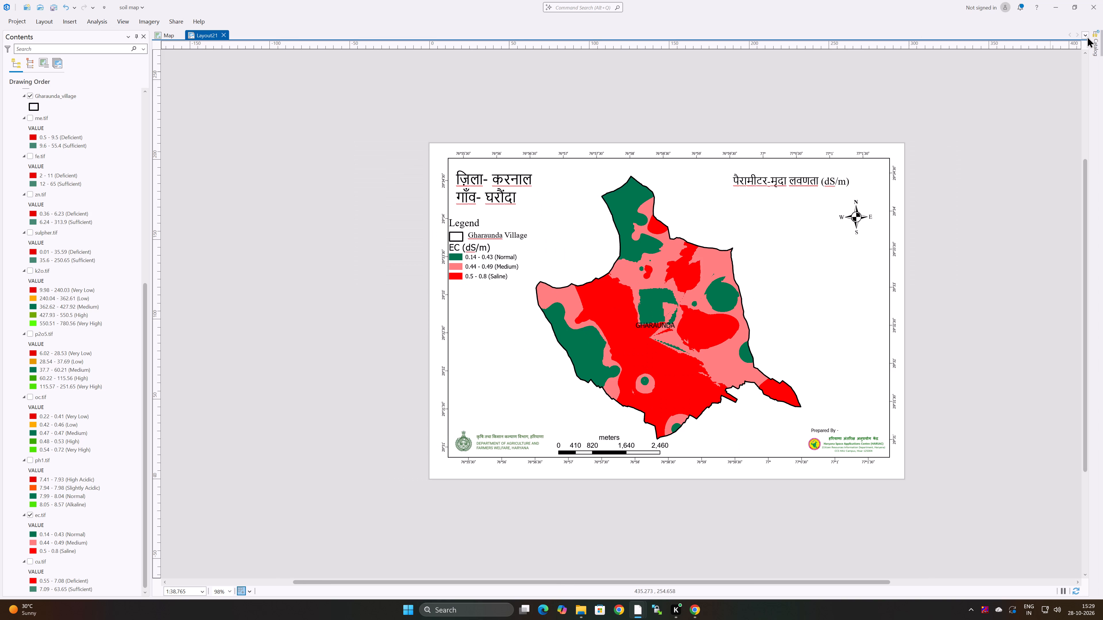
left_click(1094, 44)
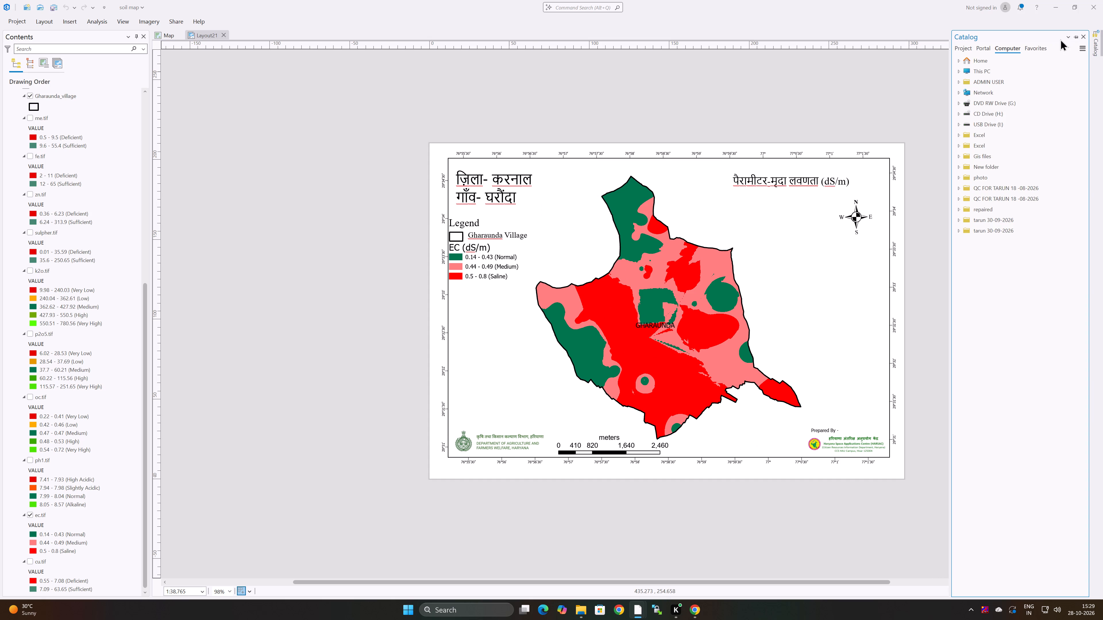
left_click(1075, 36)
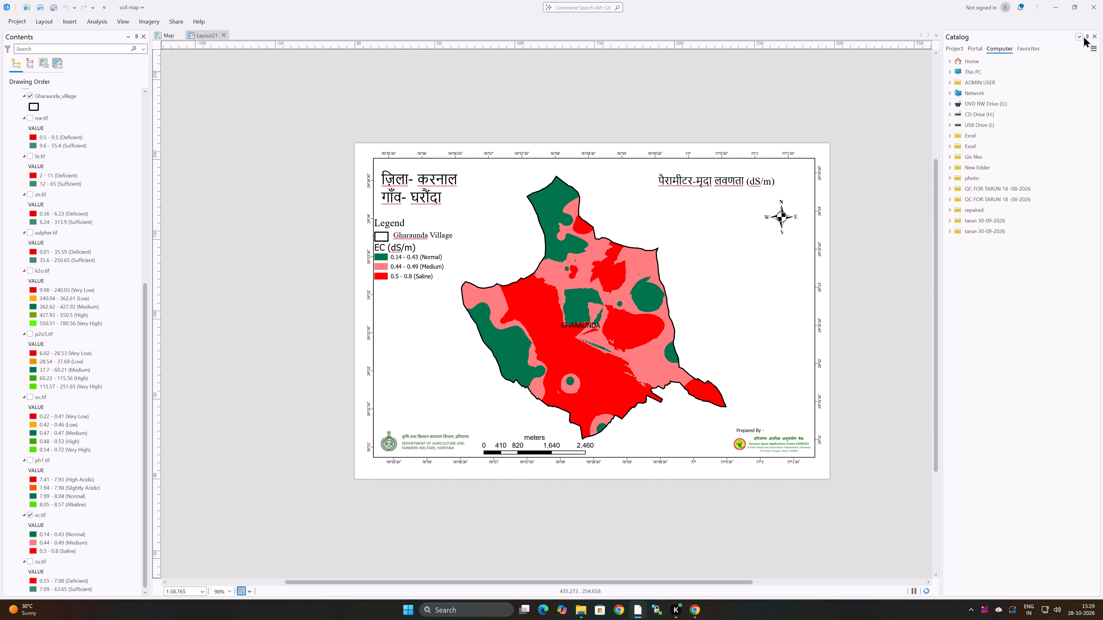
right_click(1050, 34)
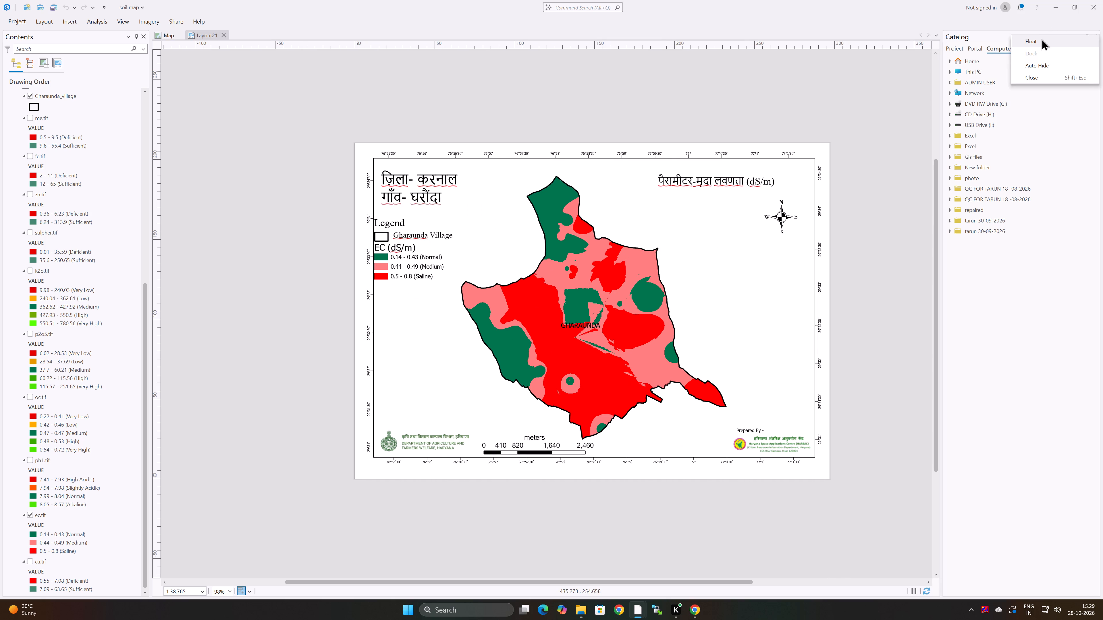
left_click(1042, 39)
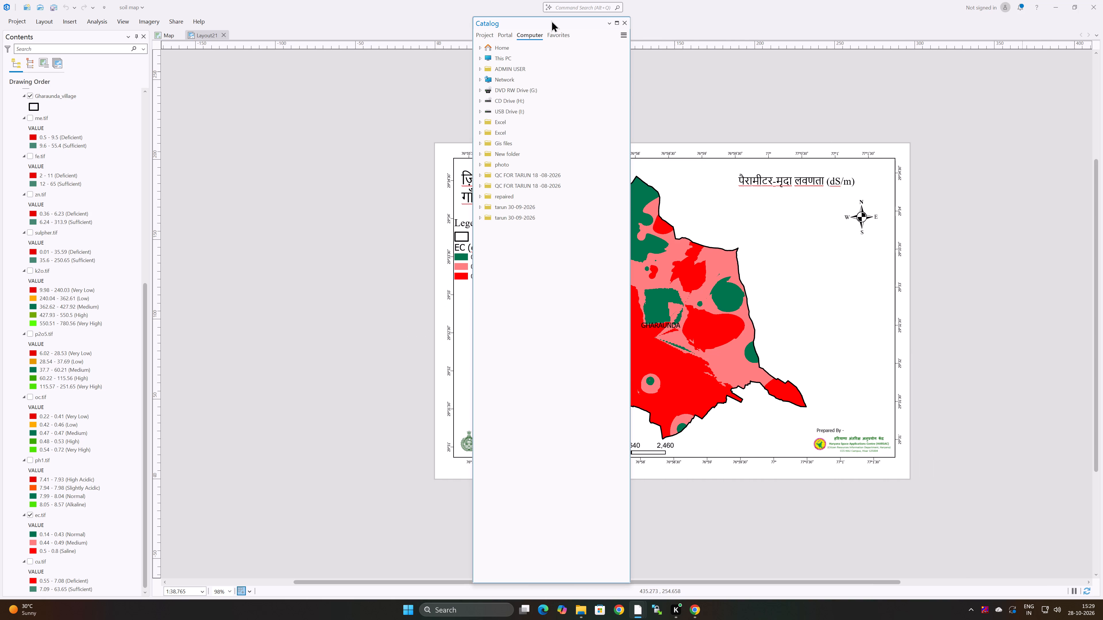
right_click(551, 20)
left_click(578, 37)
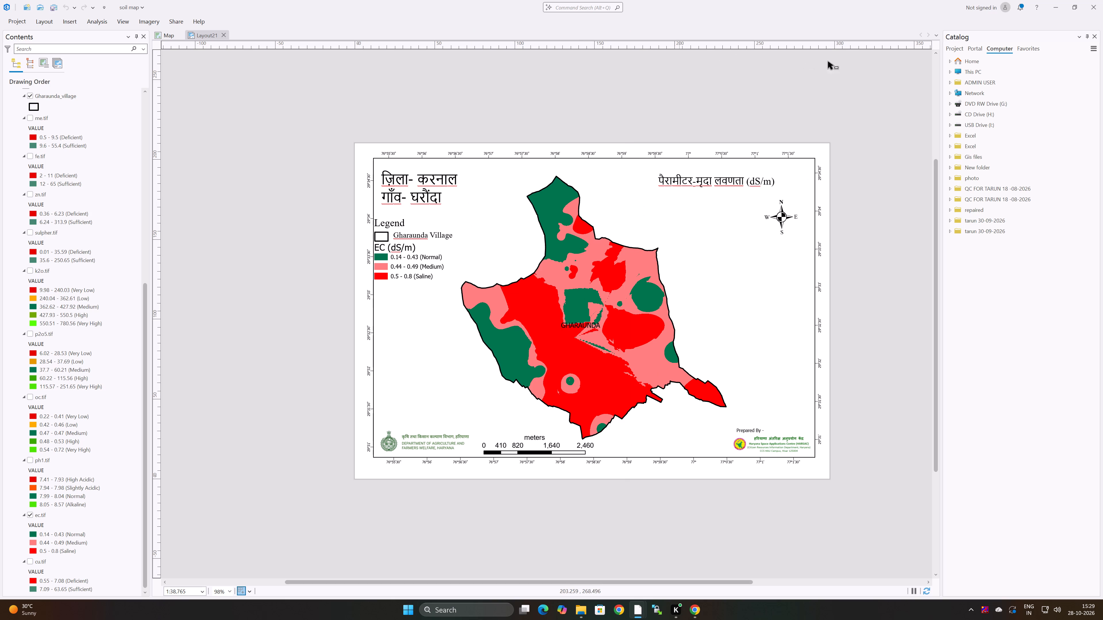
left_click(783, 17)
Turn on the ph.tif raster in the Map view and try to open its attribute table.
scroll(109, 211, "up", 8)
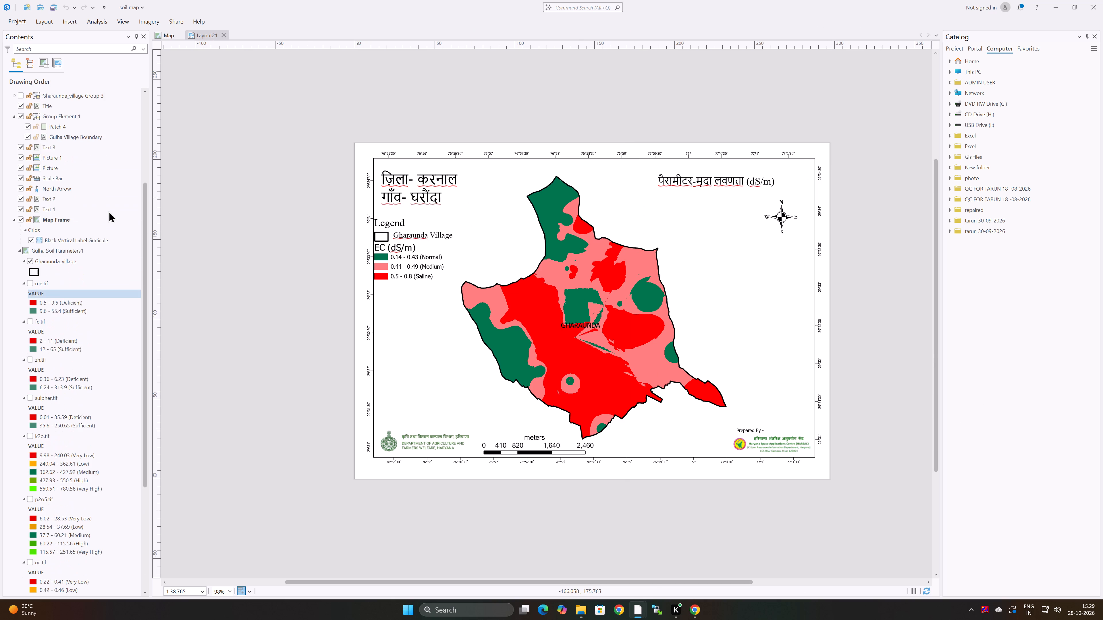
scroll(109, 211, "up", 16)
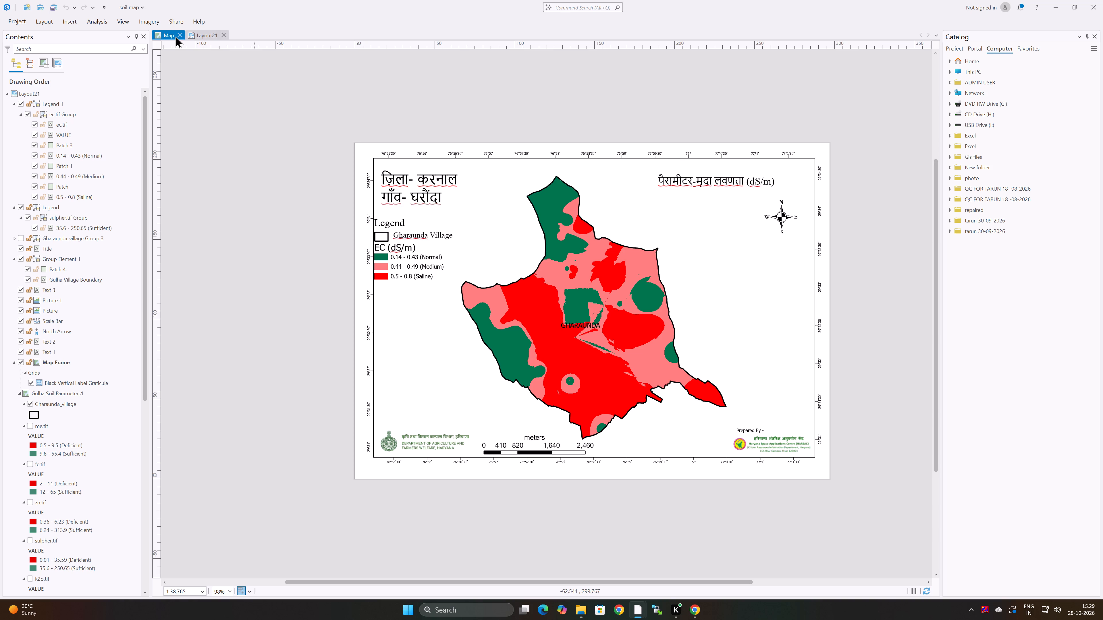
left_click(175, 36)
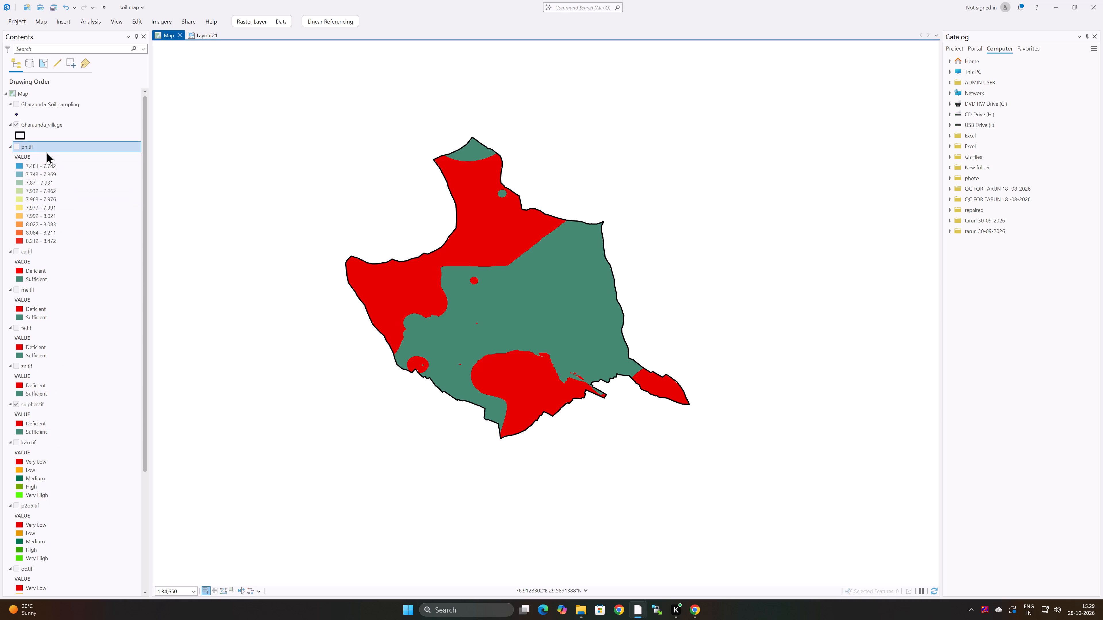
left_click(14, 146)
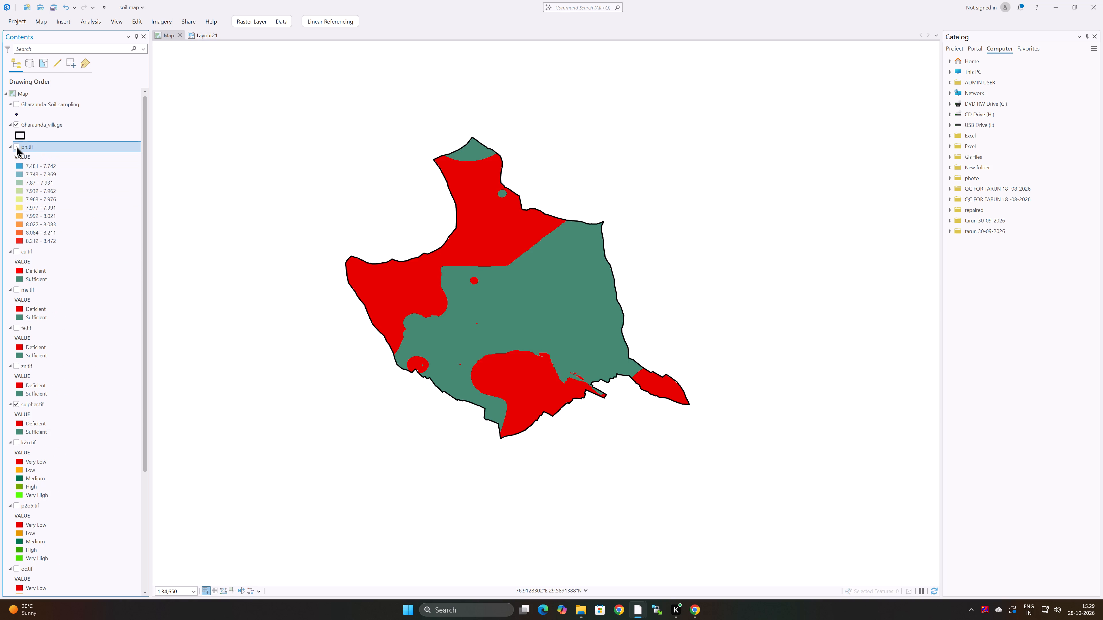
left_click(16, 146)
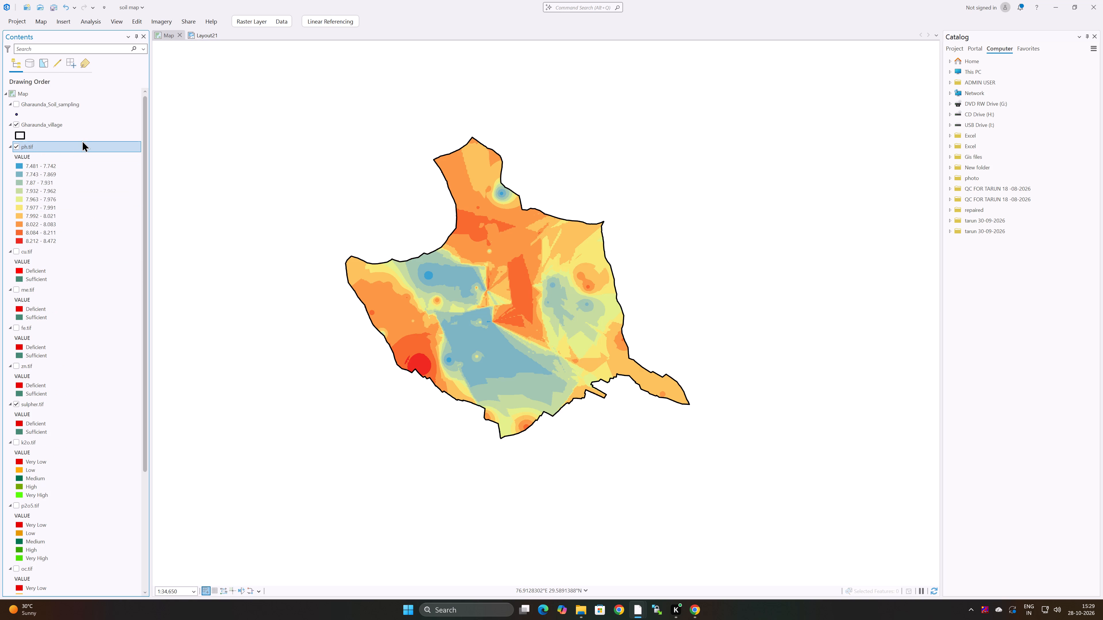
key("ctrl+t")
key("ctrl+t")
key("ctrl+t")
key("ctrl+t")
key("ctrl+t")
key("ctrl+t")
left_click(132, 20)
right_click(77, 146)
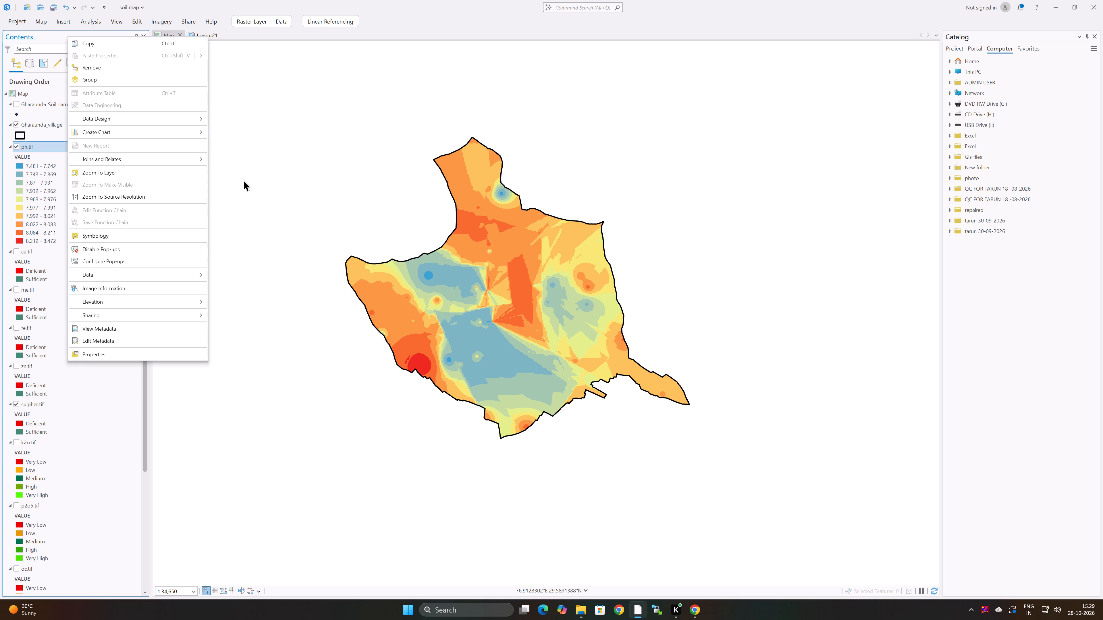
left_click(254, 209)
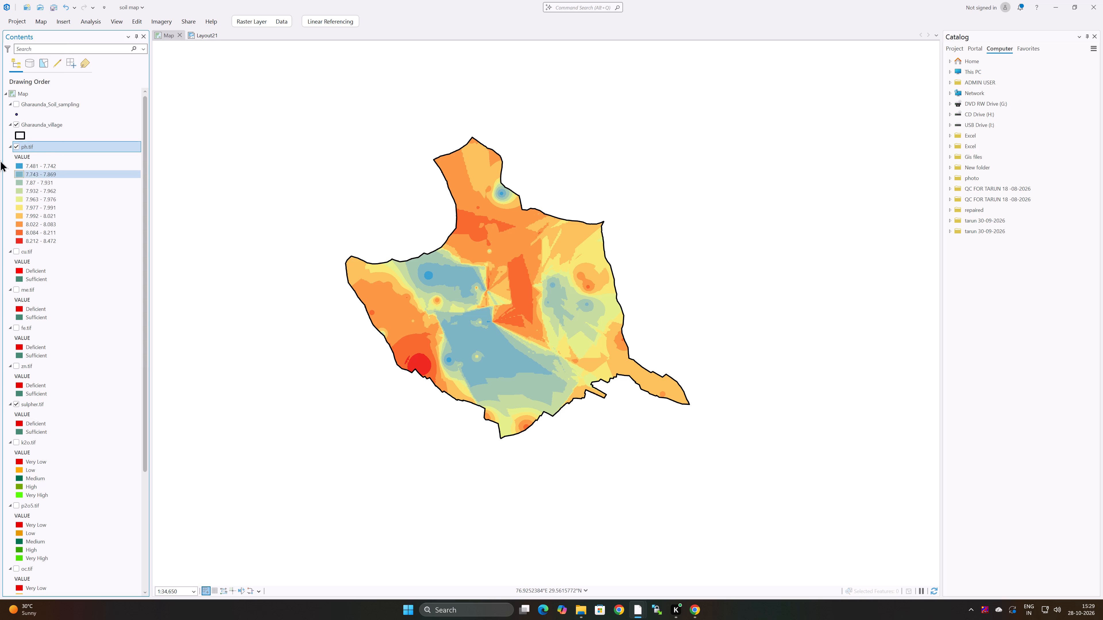
Open the attribute table of the Gharaunda_village layer and reduce its height to enlarge the map area.
left_click(41, 144)
left_click(45, 127)
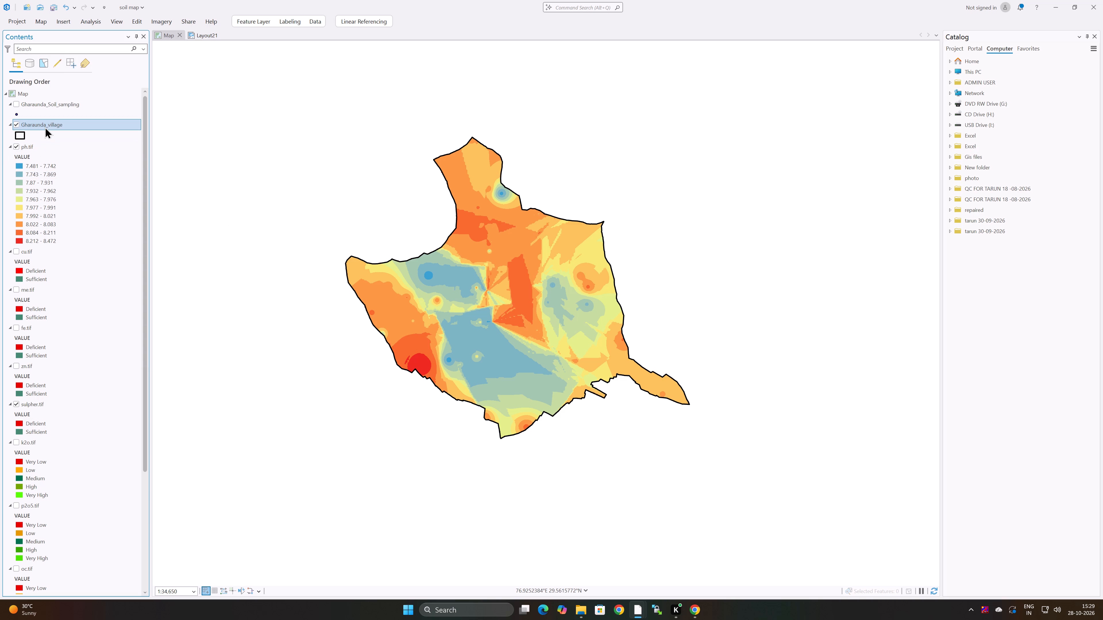
key("ctrl+t")
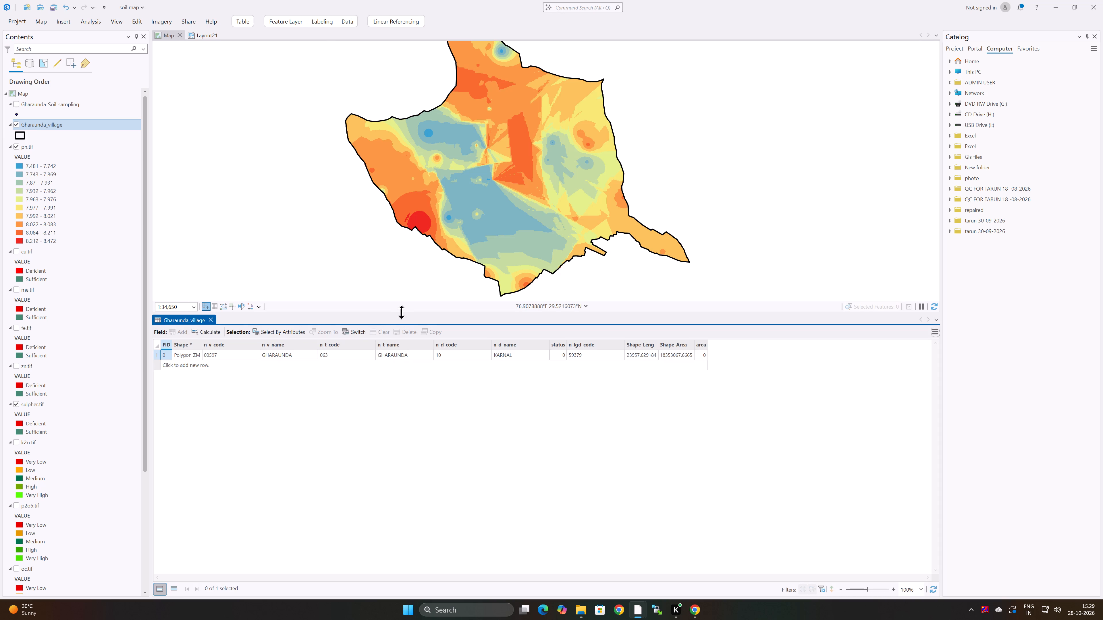
left_click_drag(401, 312, 419, 447)
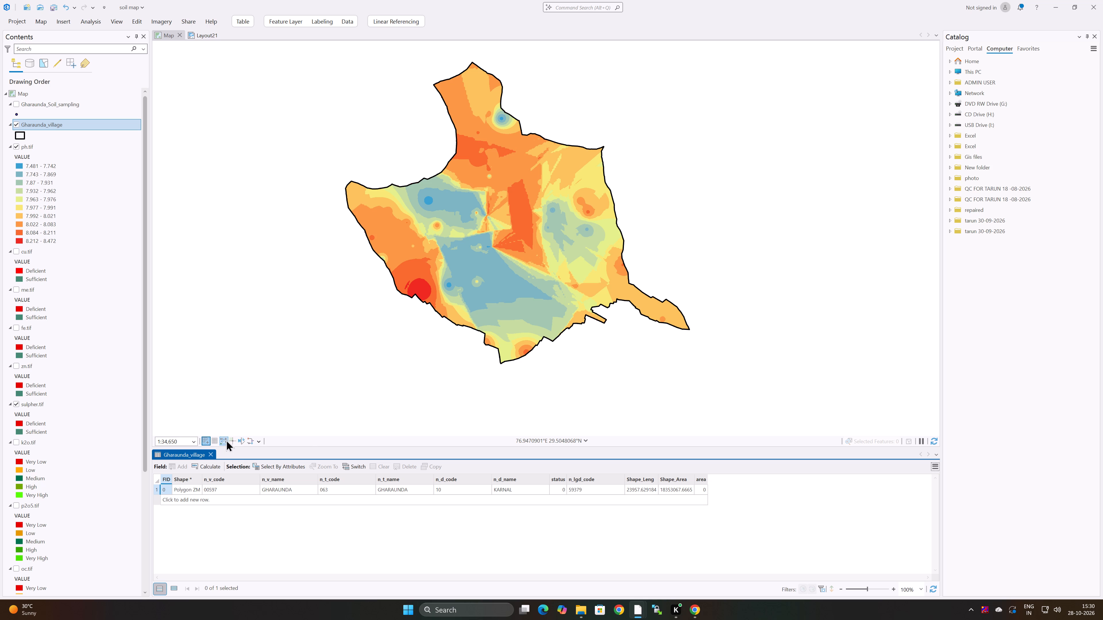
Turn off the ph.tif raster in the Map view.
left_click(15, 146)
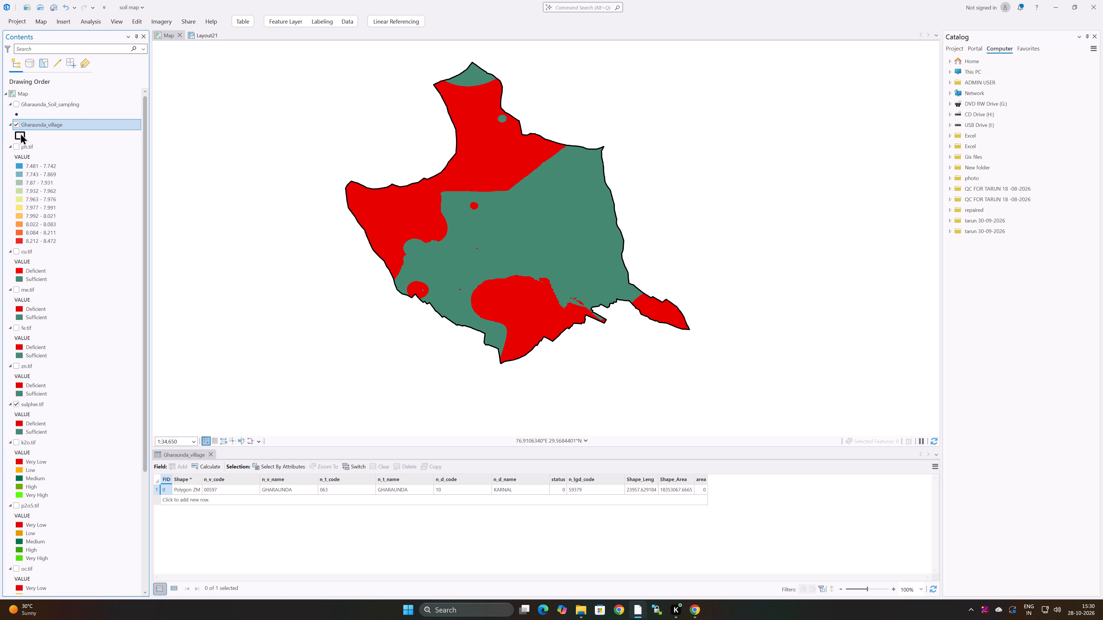
Return to the Layout21 view.
left_click(207, 33)
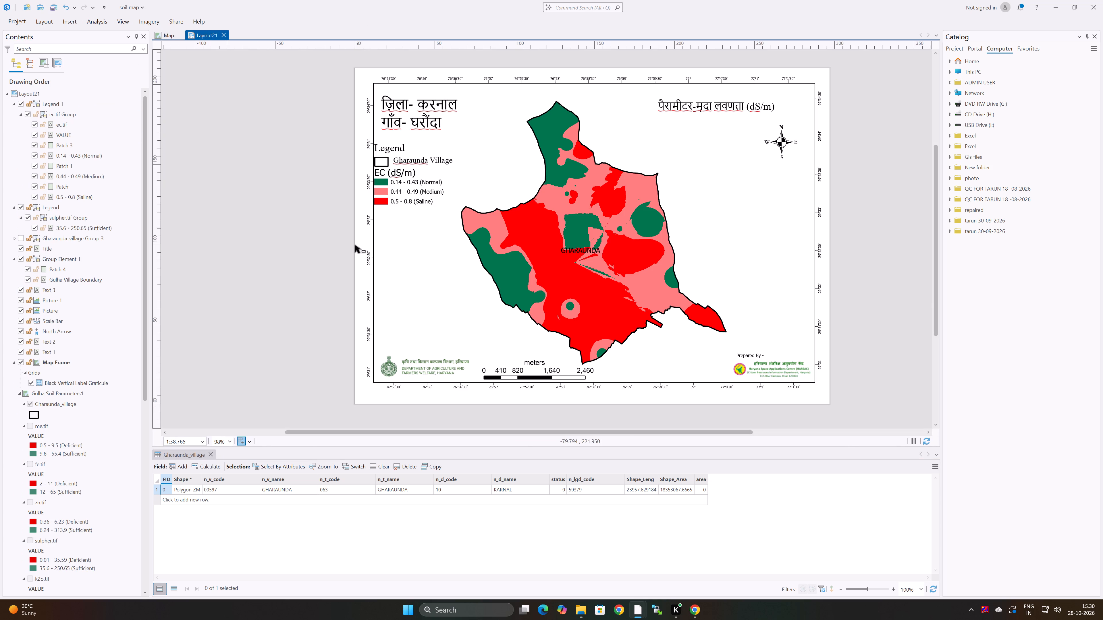
middle_click_drag(556, 213, 555, 213)
middle_click_drag(555, 213, 540, 232)
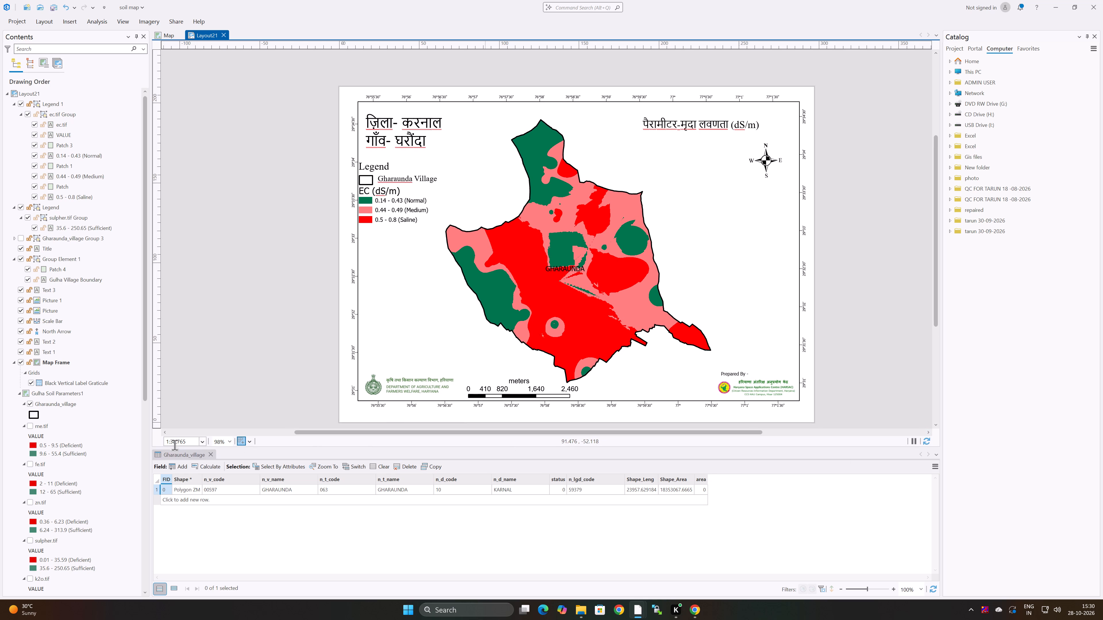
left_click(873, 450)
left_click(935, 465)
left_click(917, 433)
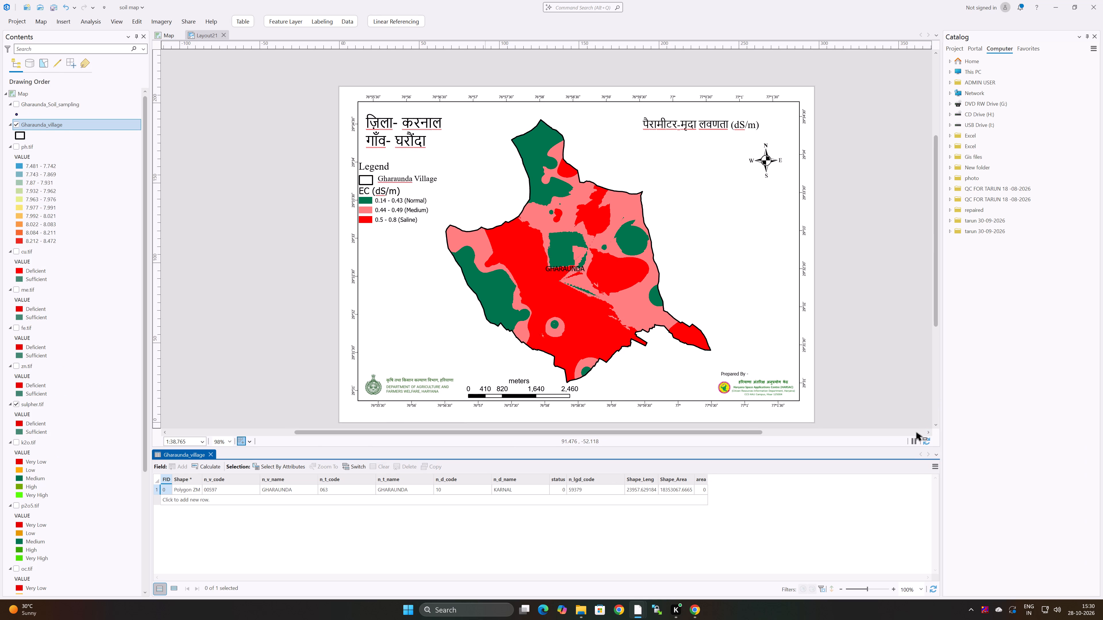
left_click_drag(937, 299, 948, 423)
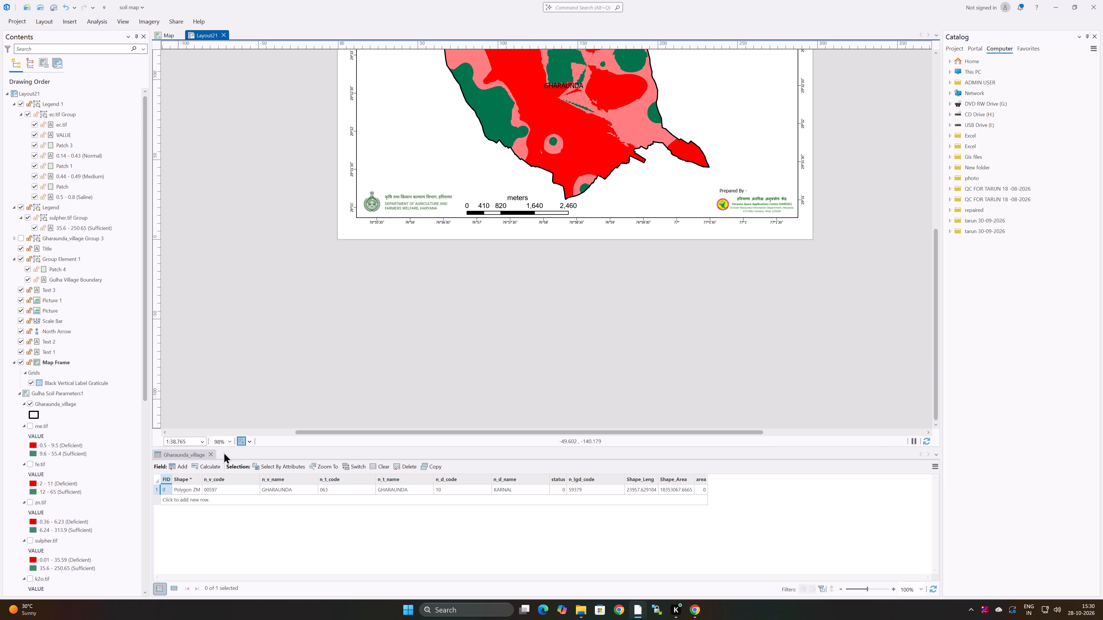
Close the Gharaunda_village attribute table.
left_click(211, 454)
Examine the full Layout21 page with the EC map, its legend, titles and logos.
middle_click_drag(485, 188, 485, 251)
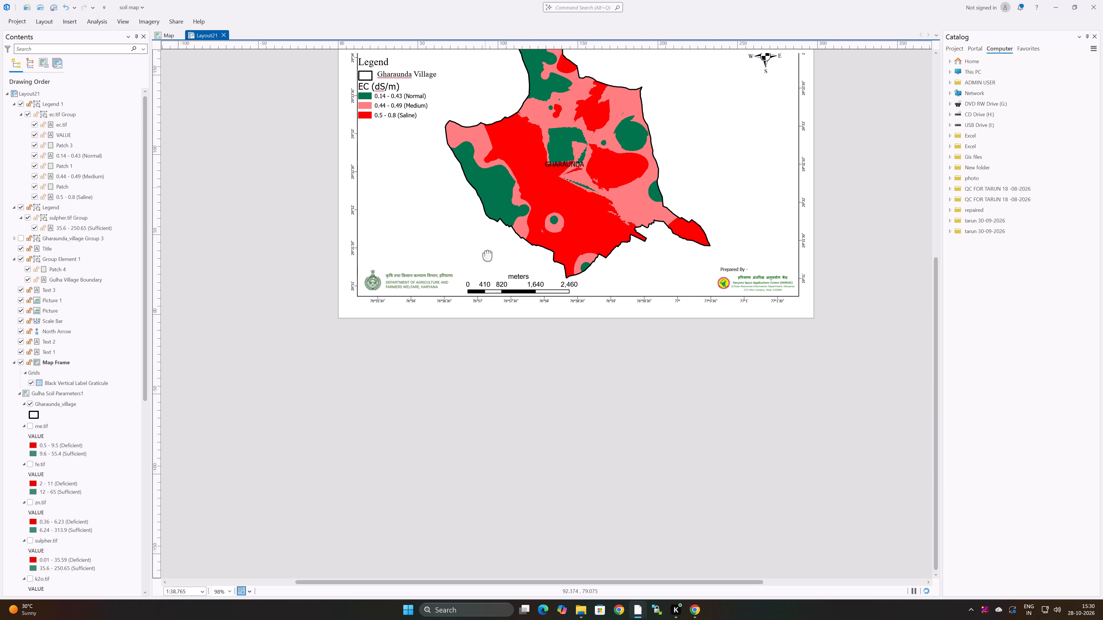
middle_click_drag(485, 251, 442, 331)
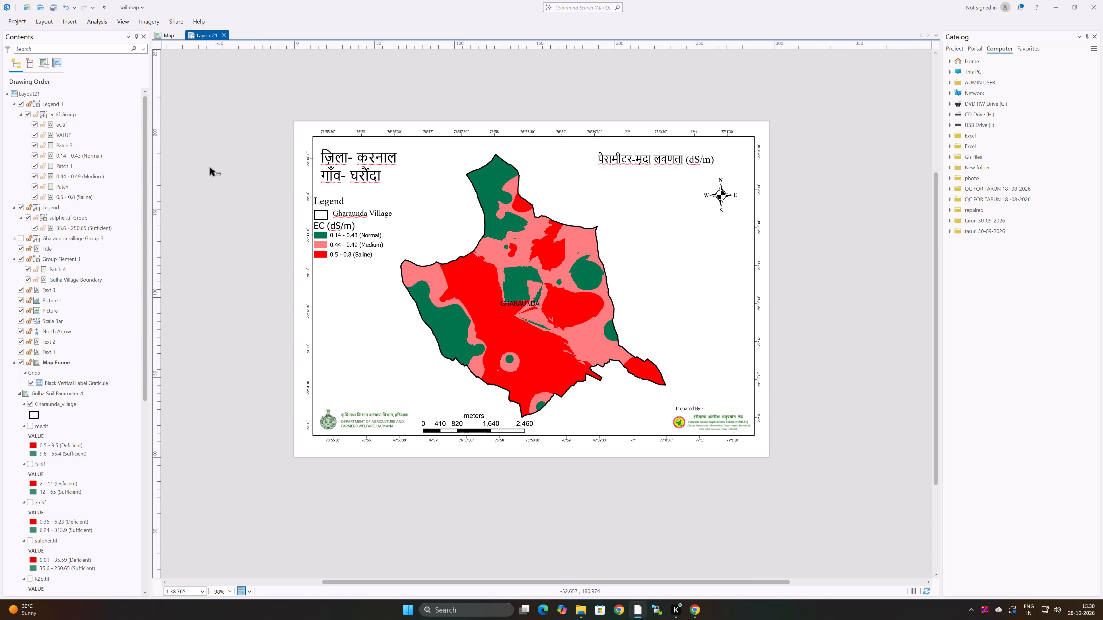
scroll(206, 163, "up", 2)
scroll(208, 162, "down", 3)
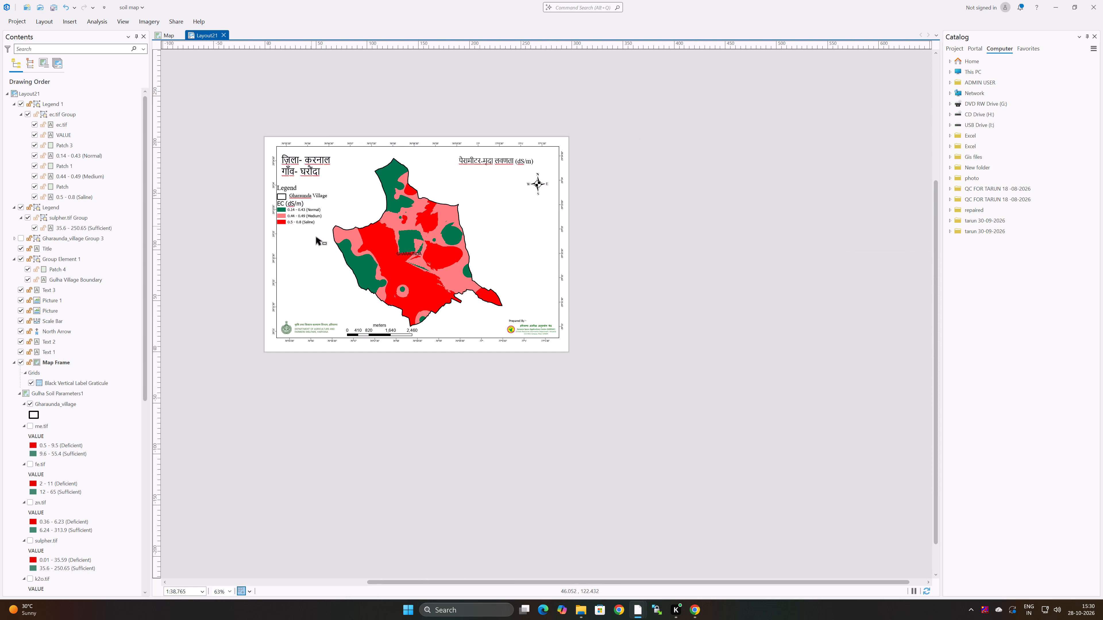
middle_click_drag(316, 237, 432, 299)
scroll(432, 299, "up", 2)
scroll(572, 270, "down", 2)
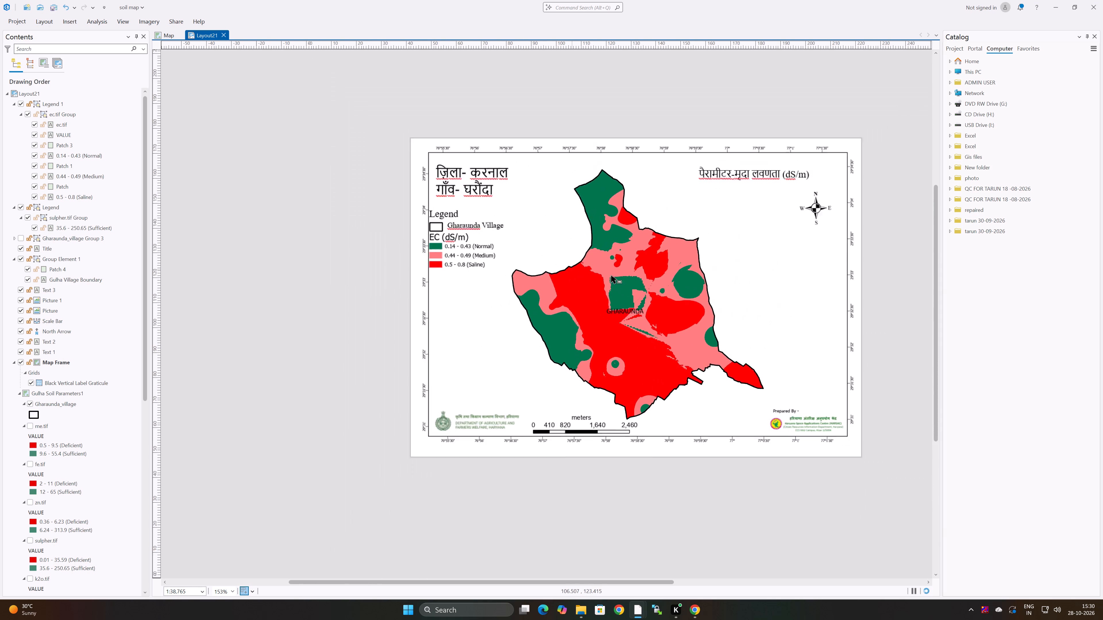
middle_click_drag(635, 274, 566, 274)
scroll(555, 266, "up", 1)
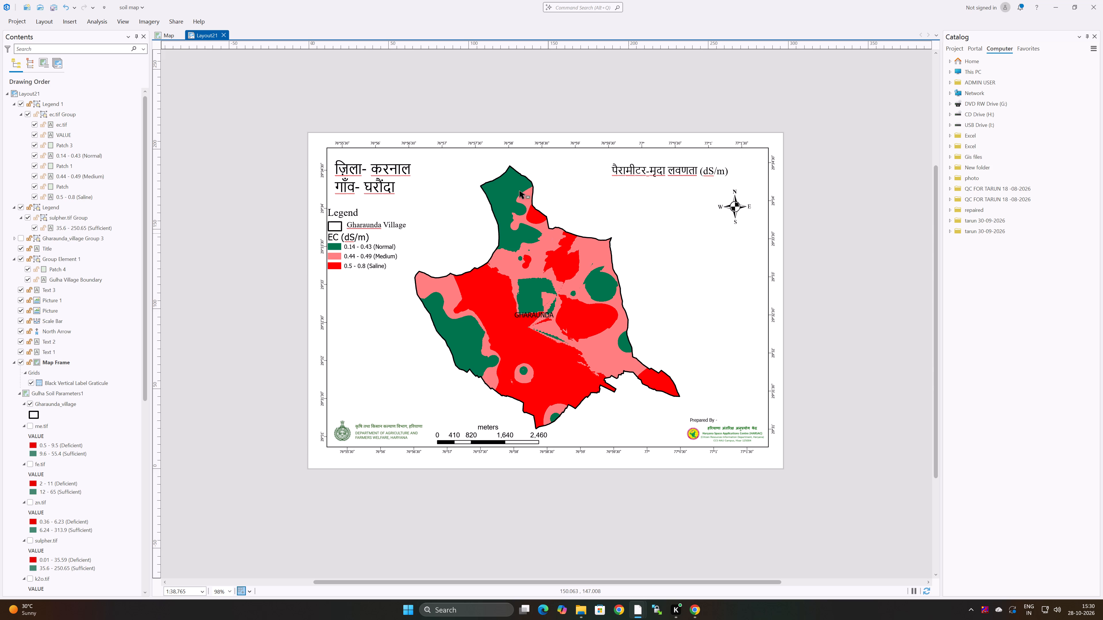
Set the ribbon display to Always Show Ribbon so the commands stay expanded.
left_click(100, 18)
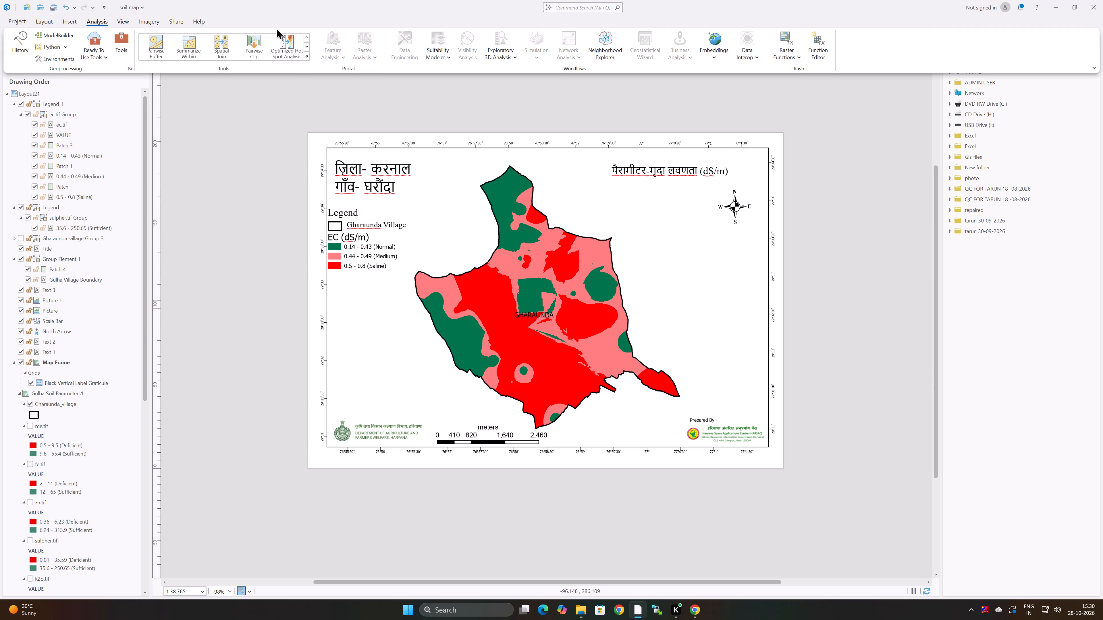
left_click(269, 237)
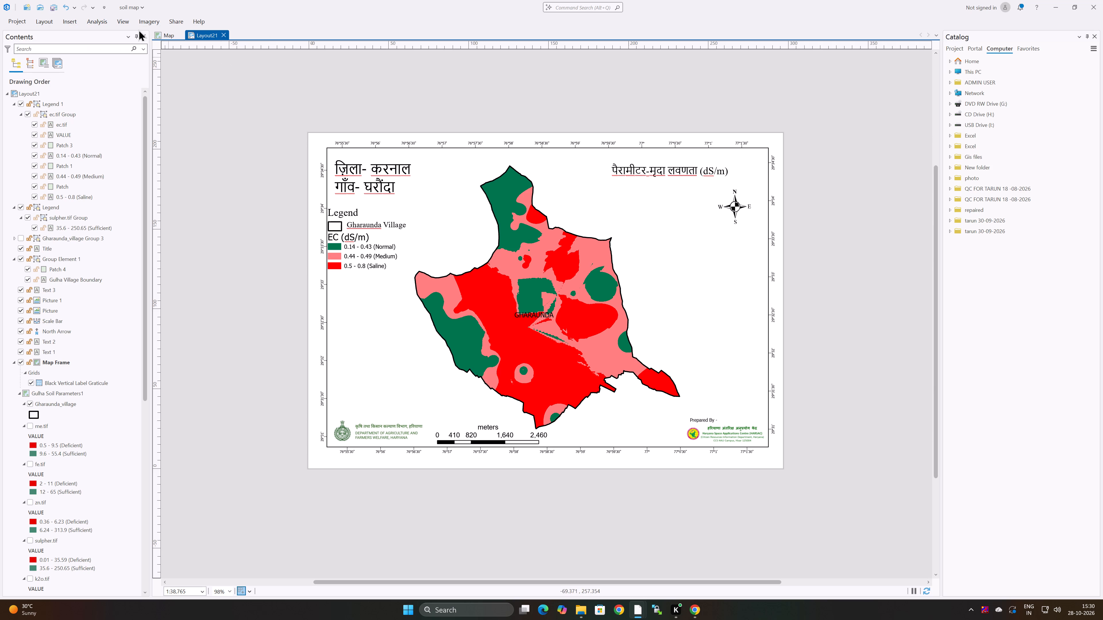
left_click(122, 23)
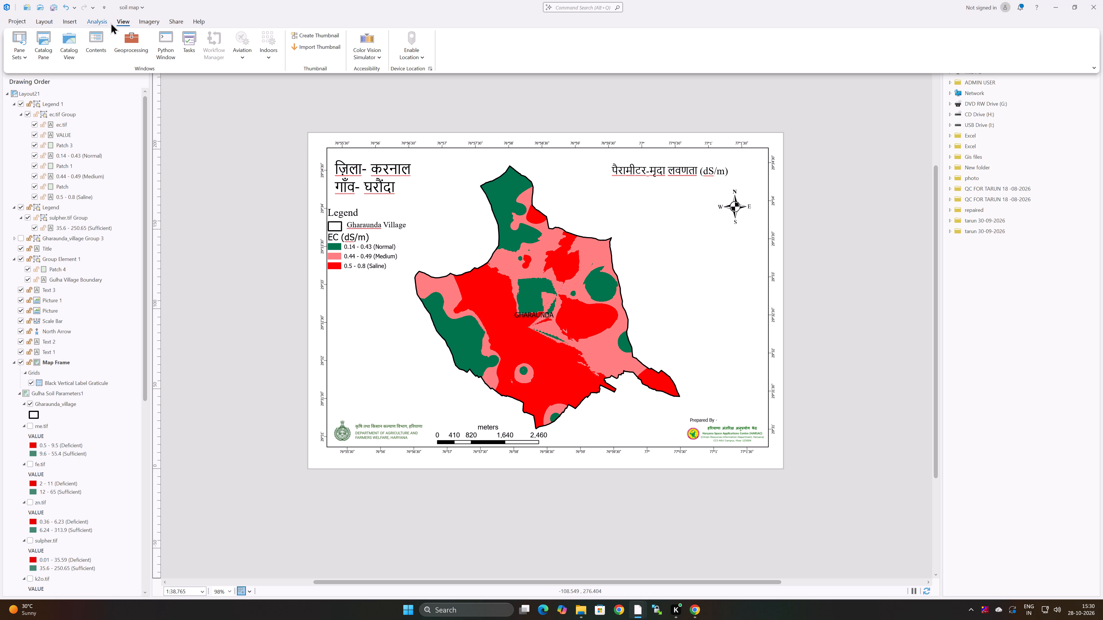
left_click(1092, 67)
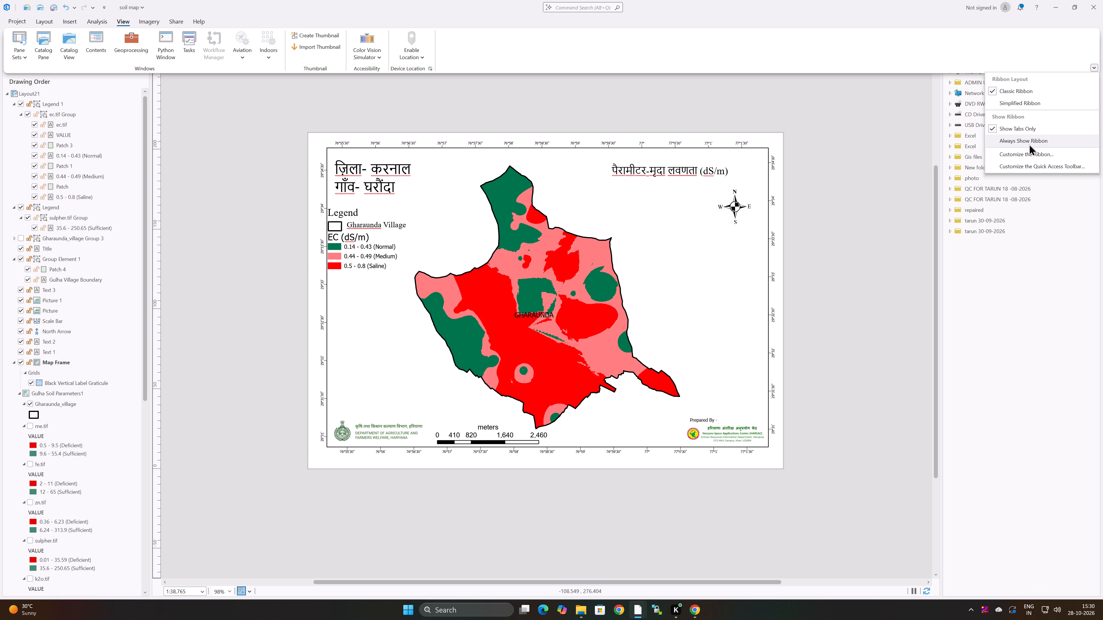
left_click(1029, 144)
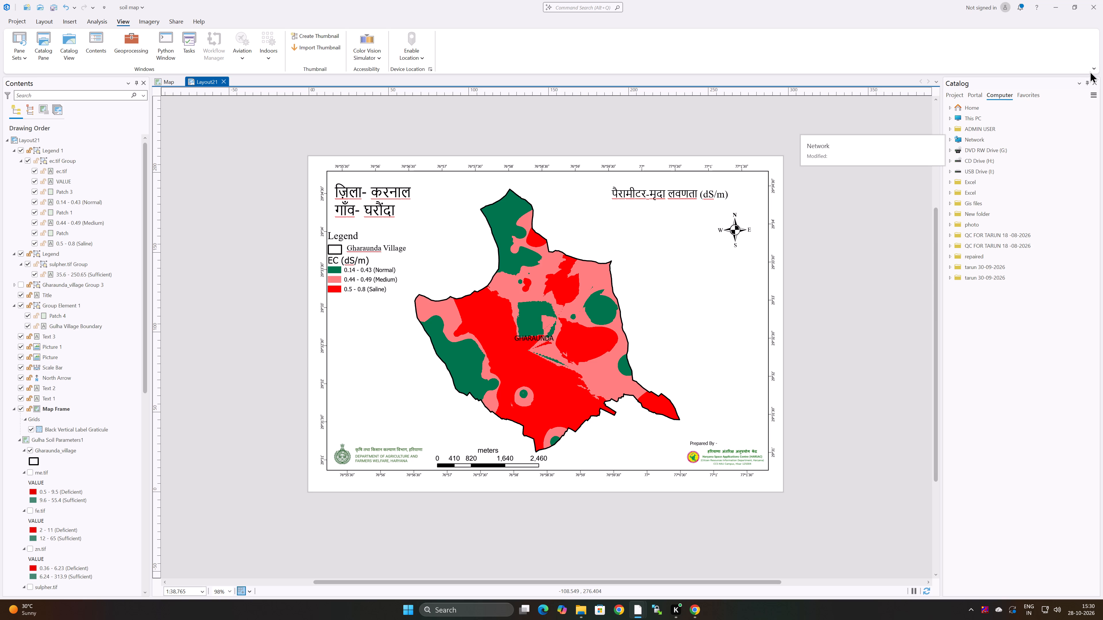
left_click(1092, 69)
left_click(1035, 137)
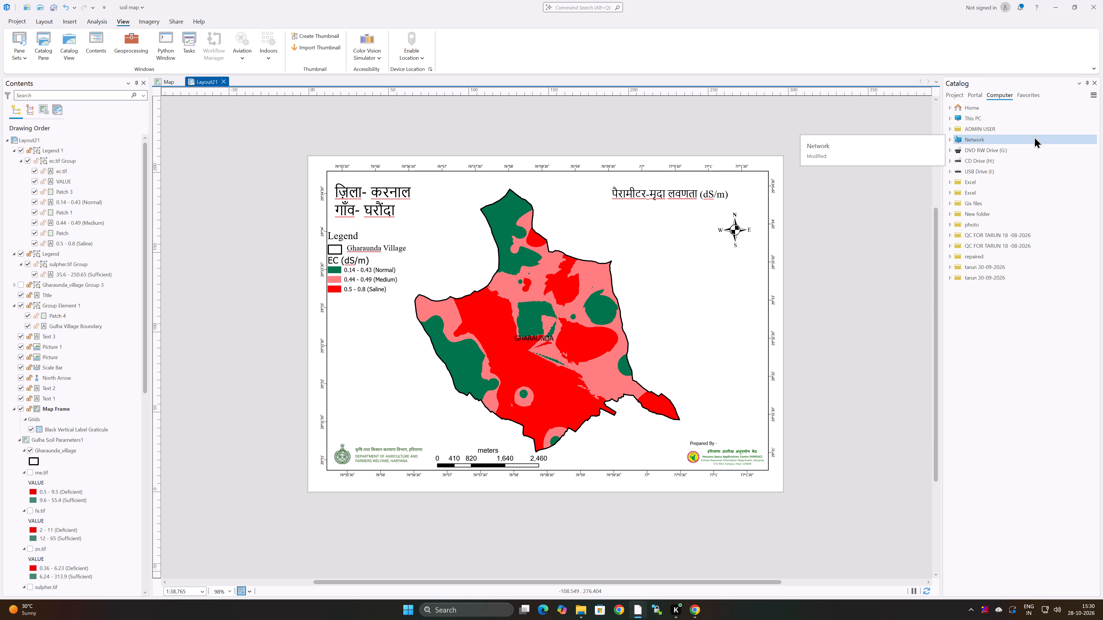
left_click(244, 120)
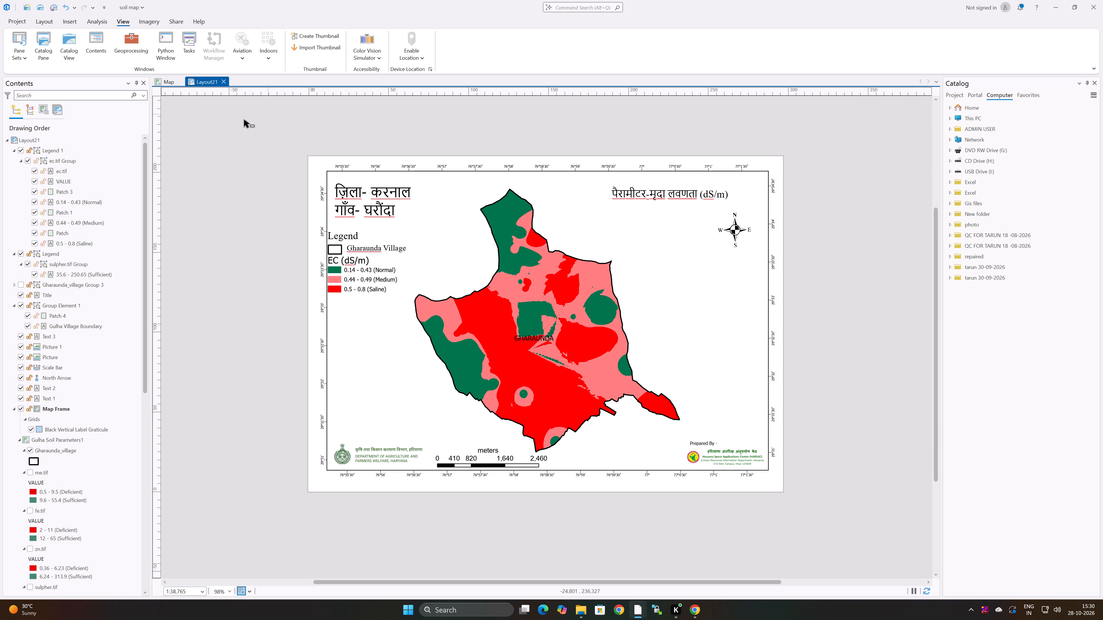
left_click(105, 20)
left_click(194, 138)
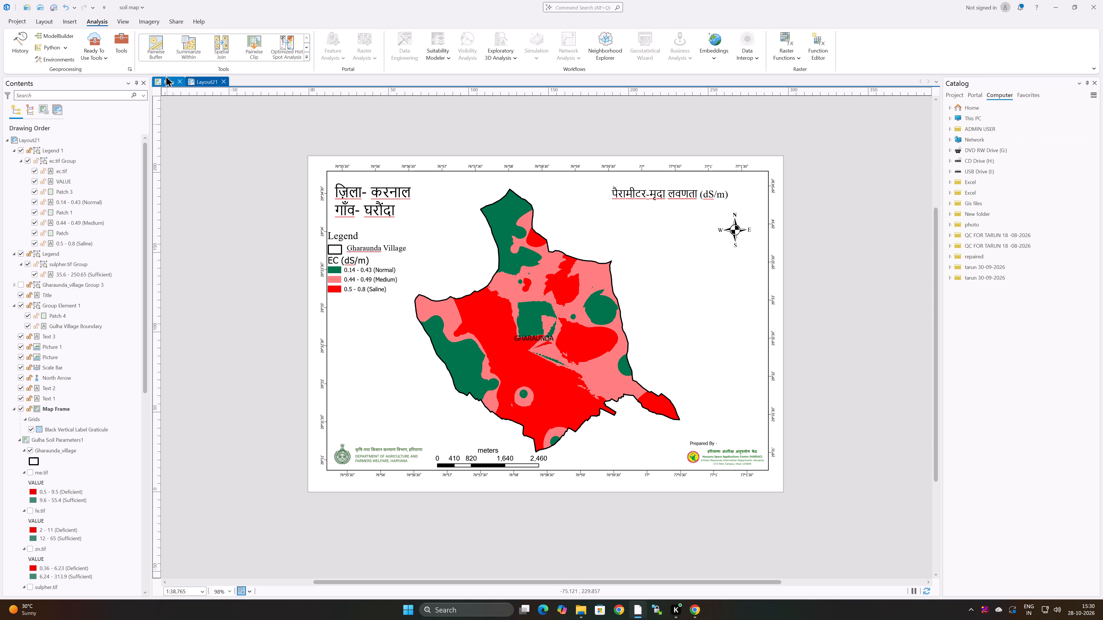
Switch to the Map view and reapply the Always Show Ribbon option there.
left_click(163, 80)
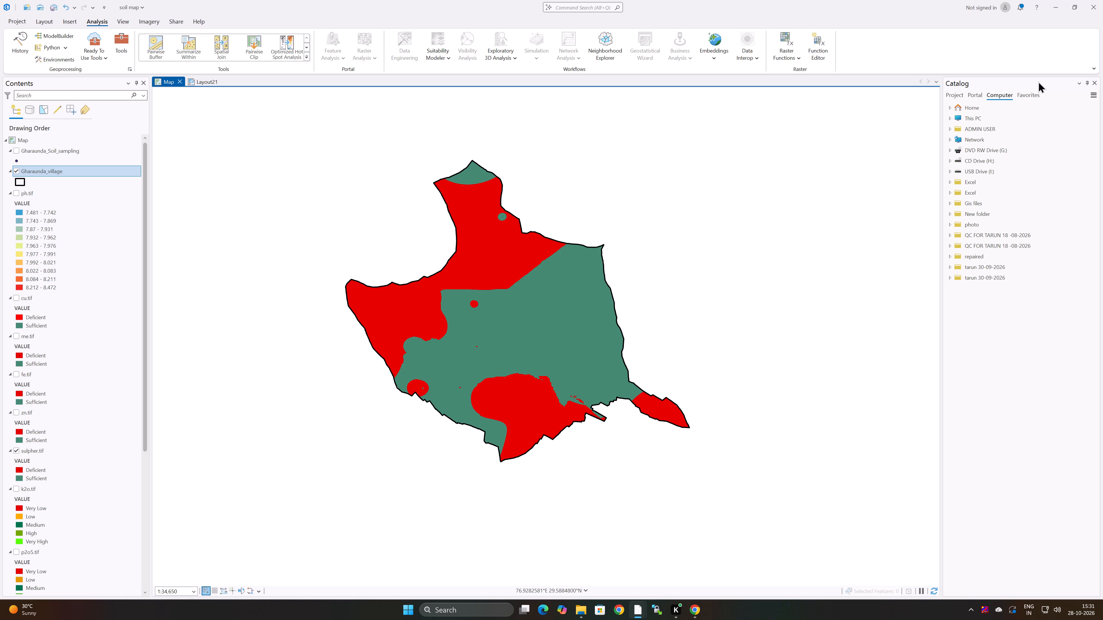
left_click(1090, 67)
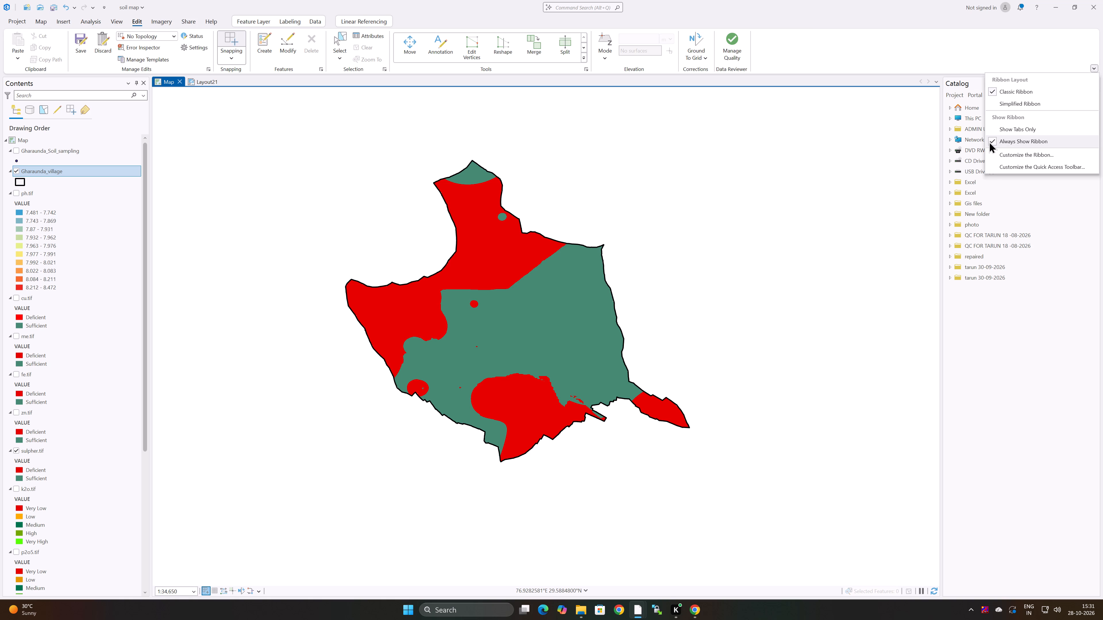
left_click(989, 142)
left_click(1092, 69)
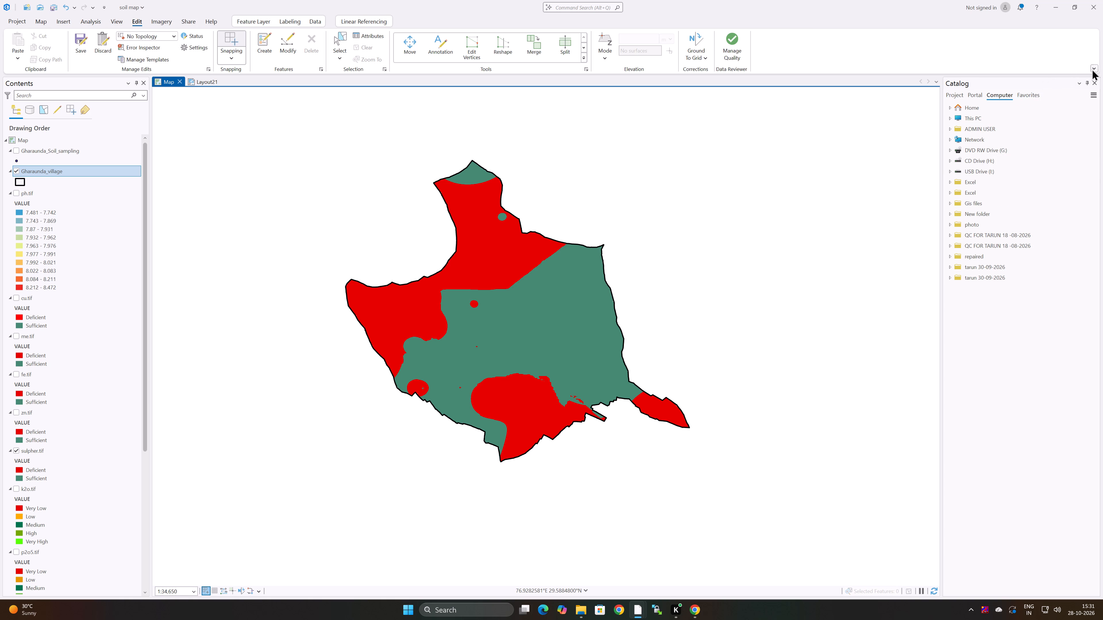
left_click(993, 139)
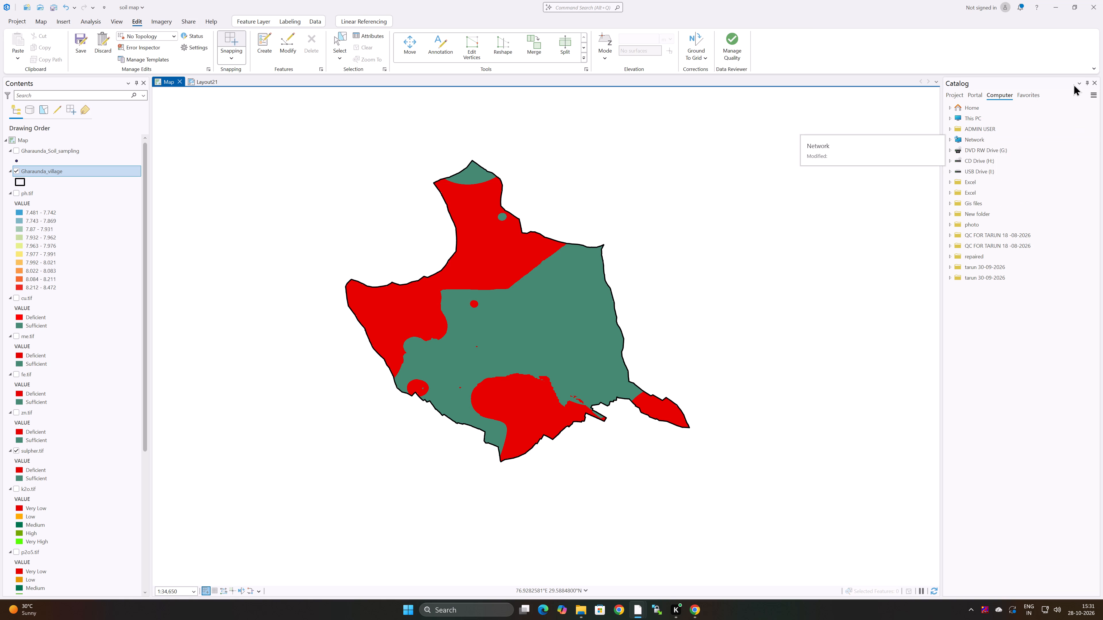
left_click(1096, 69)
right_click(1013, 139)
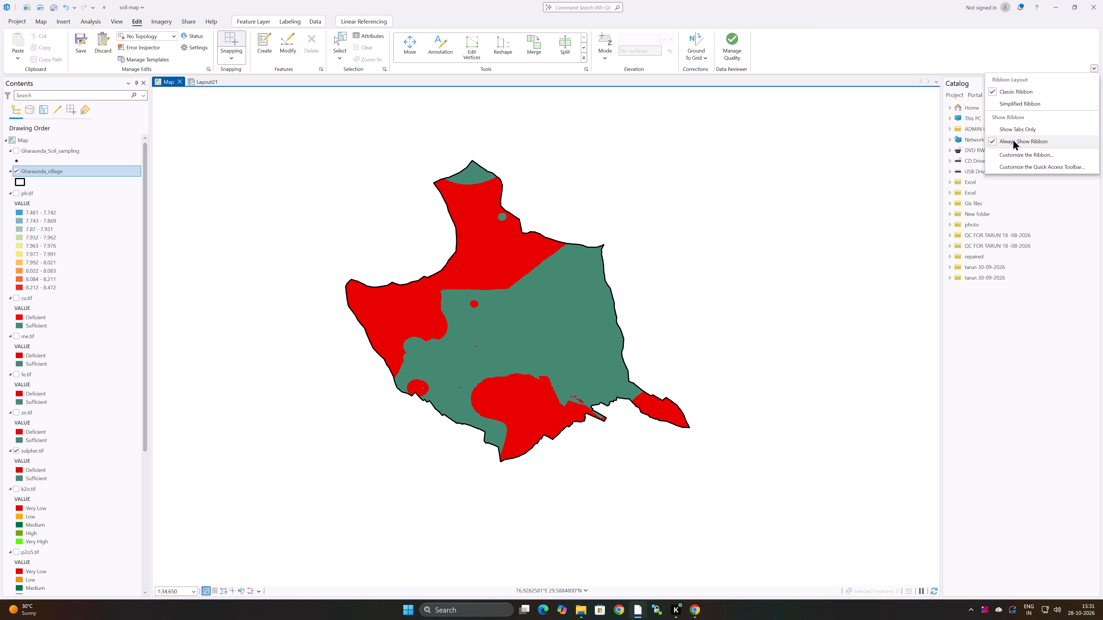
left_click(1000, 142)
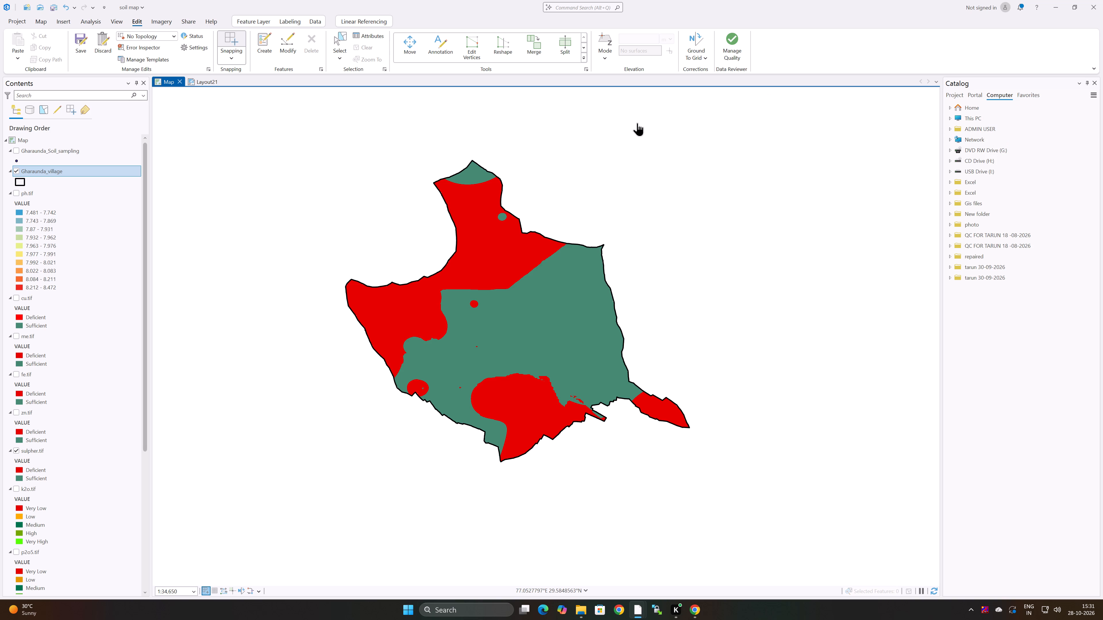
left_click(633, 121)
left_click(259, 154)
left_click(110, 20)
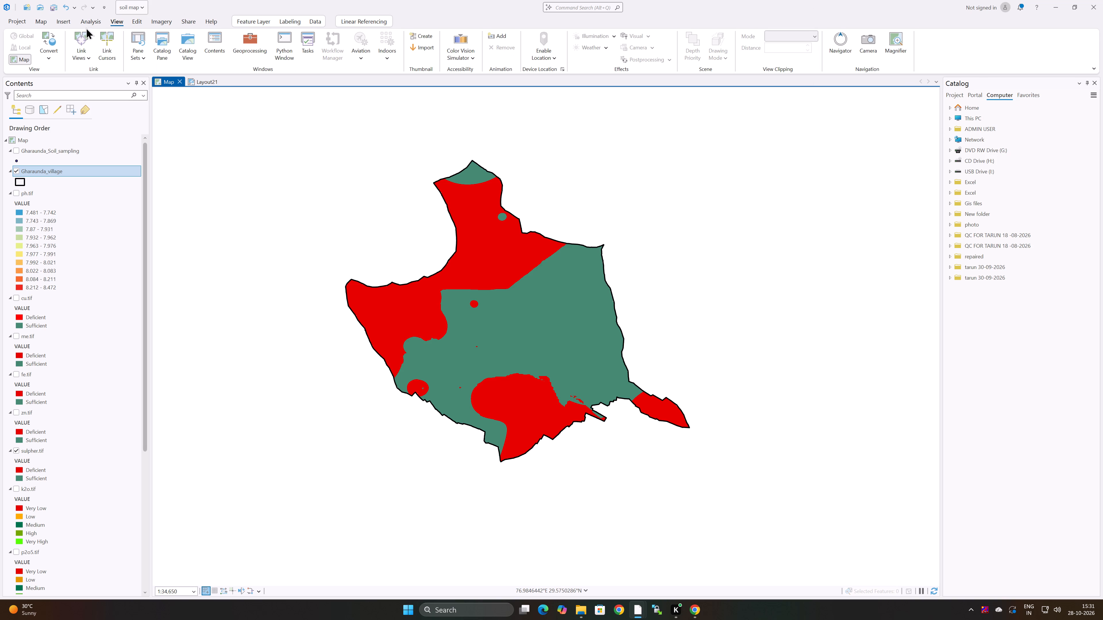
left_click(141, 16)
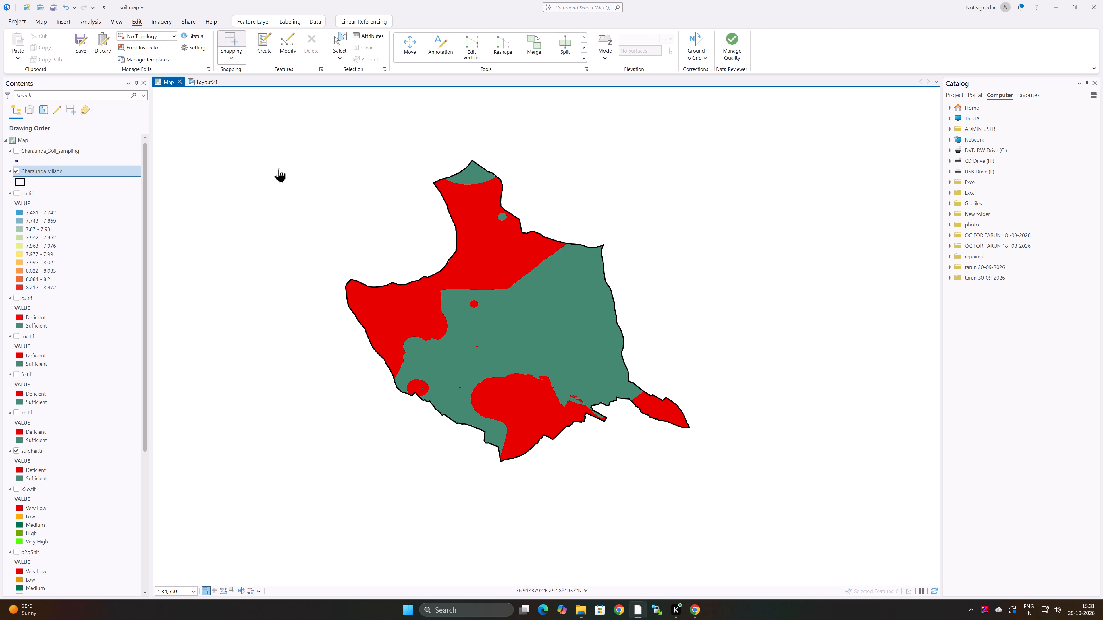
Return to the Layout21 view.
left_click(207, 81)
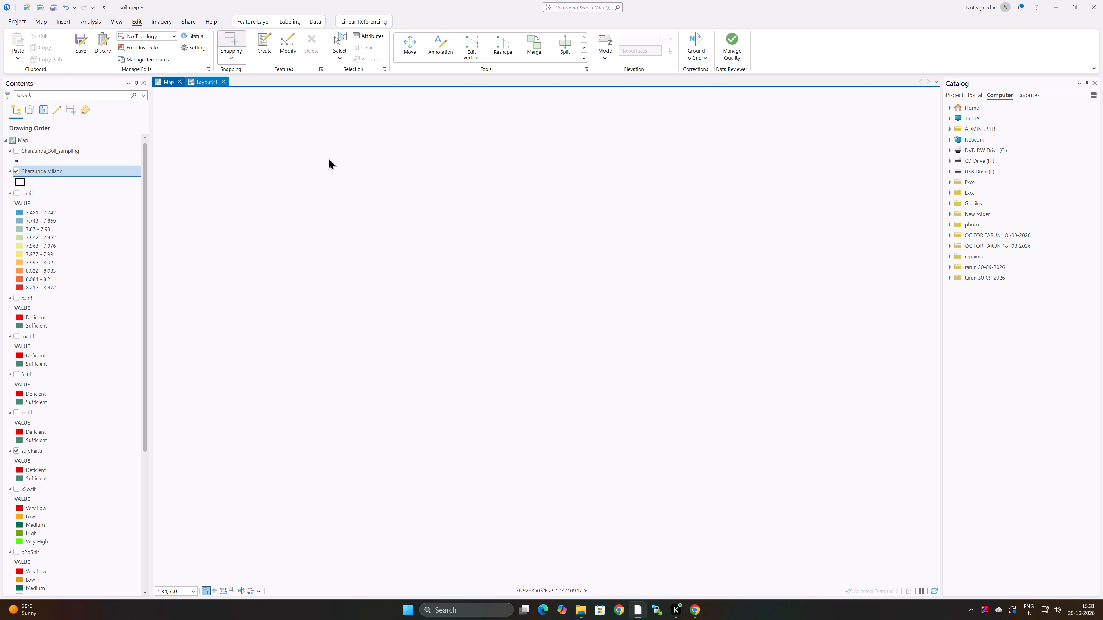